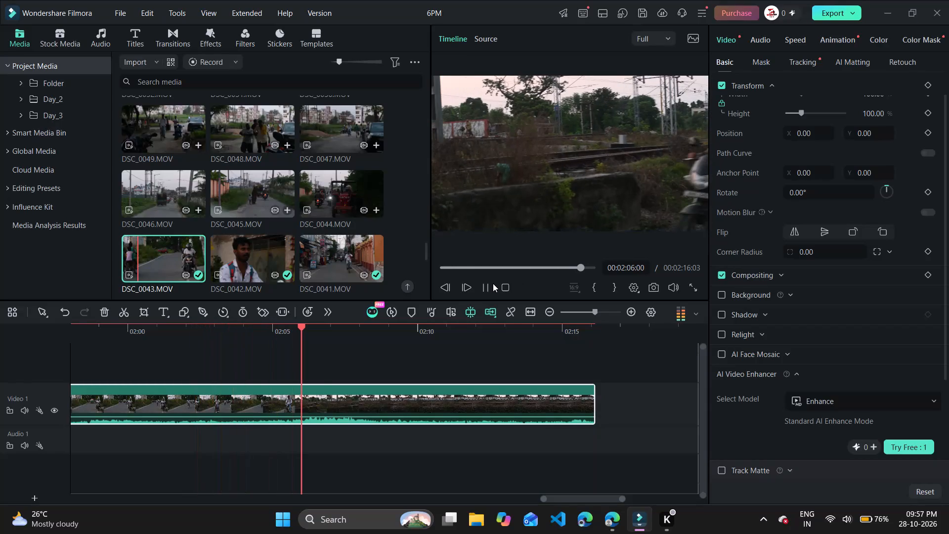
Play back the DSC_0043 clip from about 00:01:57 and pause at 00:01:58:18, with the clip's start in view on the timeline.
{"action": "left_click", "coordinate": [570, 267]}
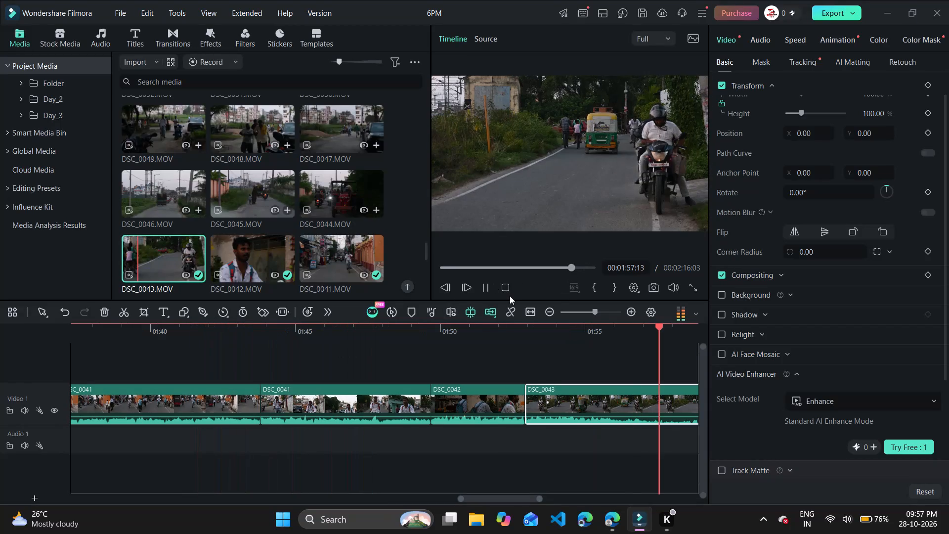
{"action": "left_click", "coordinate": [488, 287]}
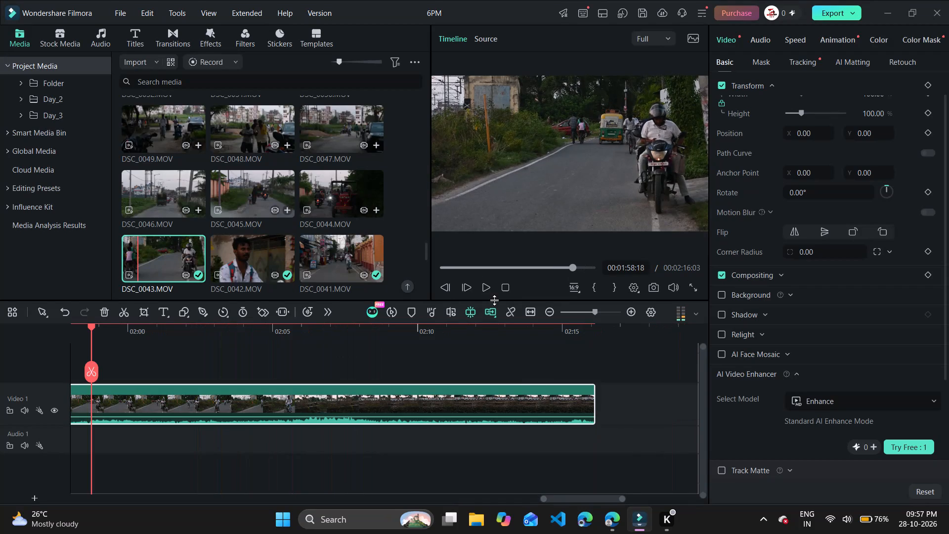
{"action": "left_click", "coordinate": [518, 497]}
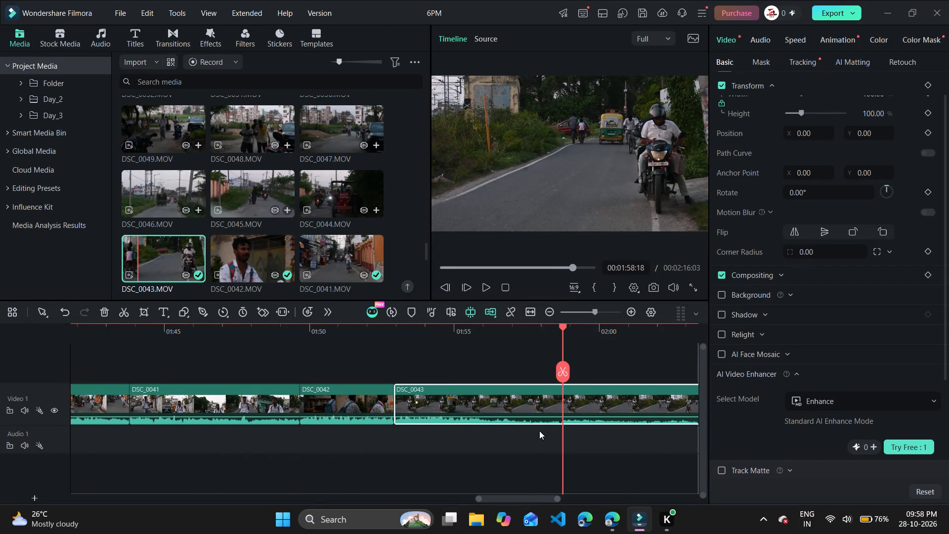
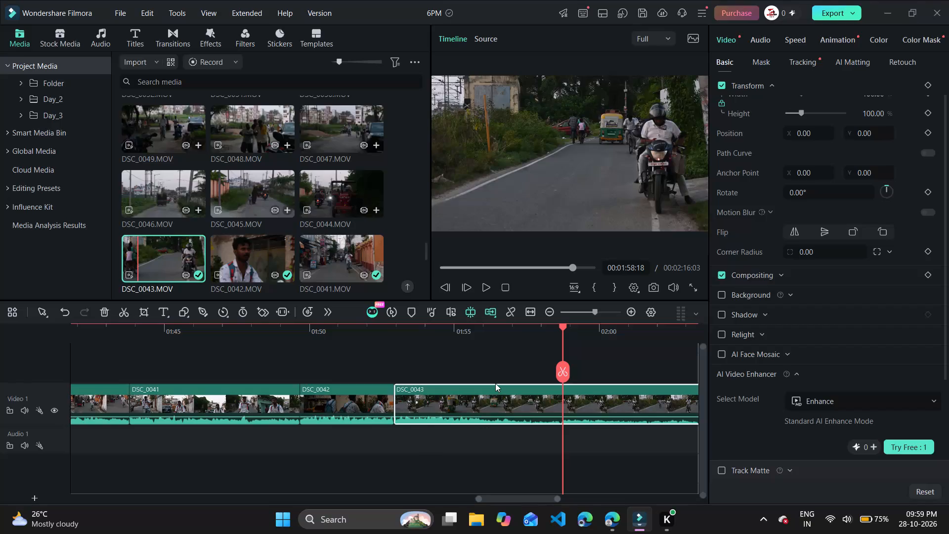
Play from 00:01:52:10 to 00:01:57:07, then trim about 4 seconds off the start of the DSC_0043 clip.
{"action": "left_click", "coordinate": [380, 337]}
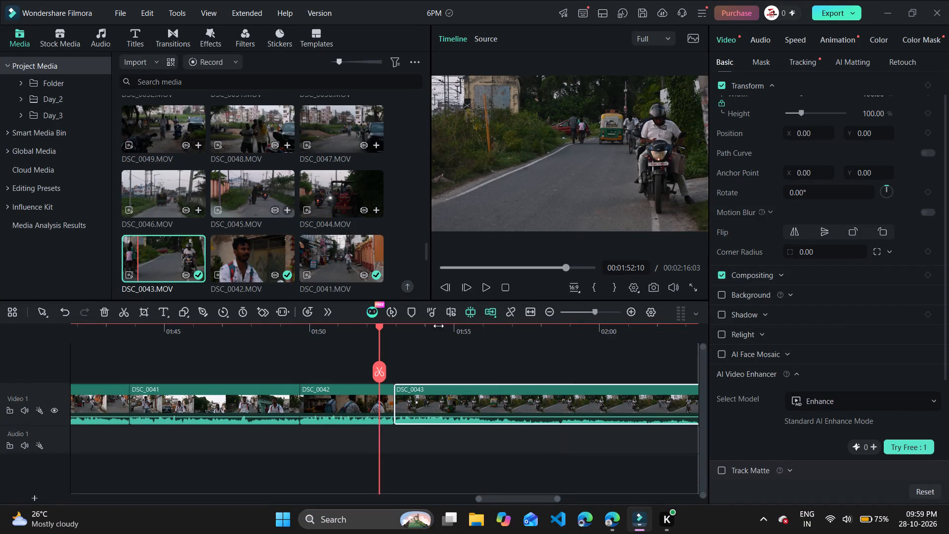
{"action": "left_click", "coordinate": [484, 286]}
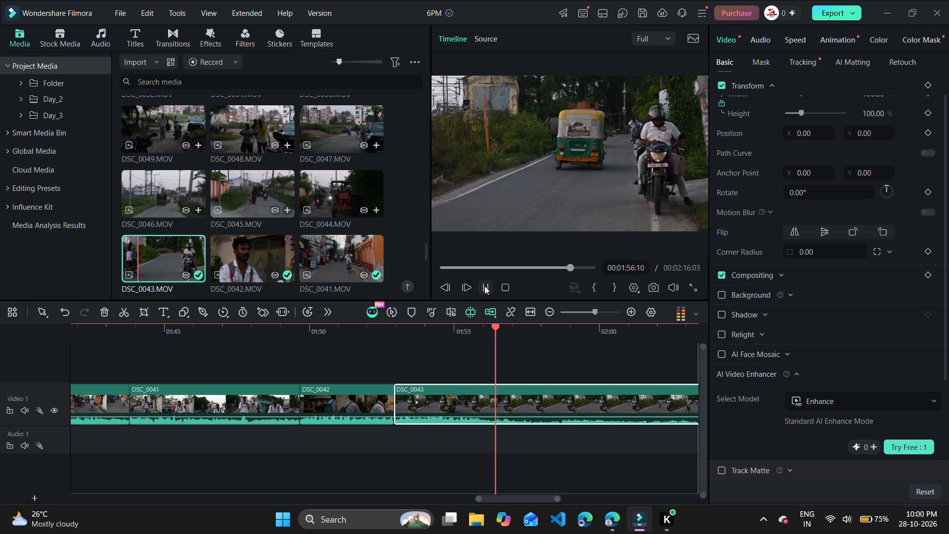
{"action": "left_click", "coordinate": [484, 286]}
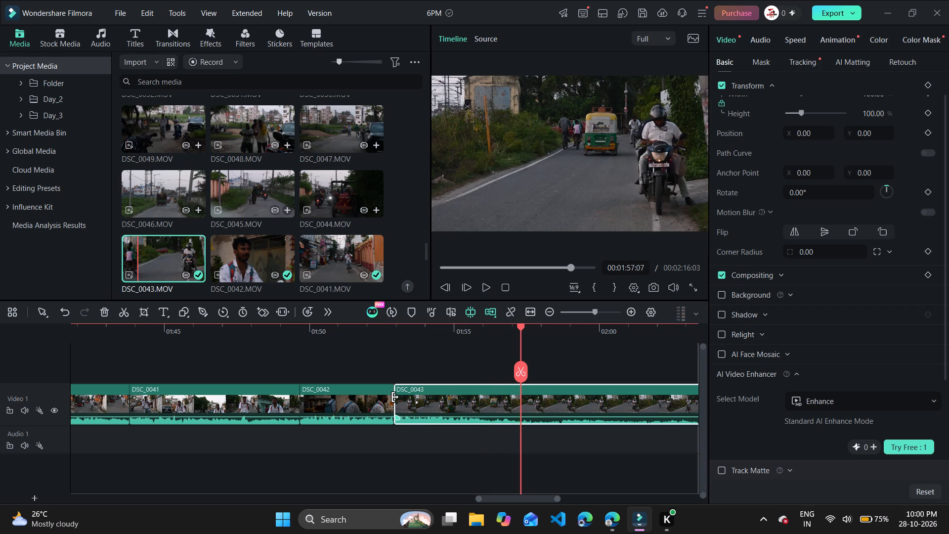
{"action": "left_click_drag", "start_coordinate": [395, 397], "coordinate": [419, 398]}
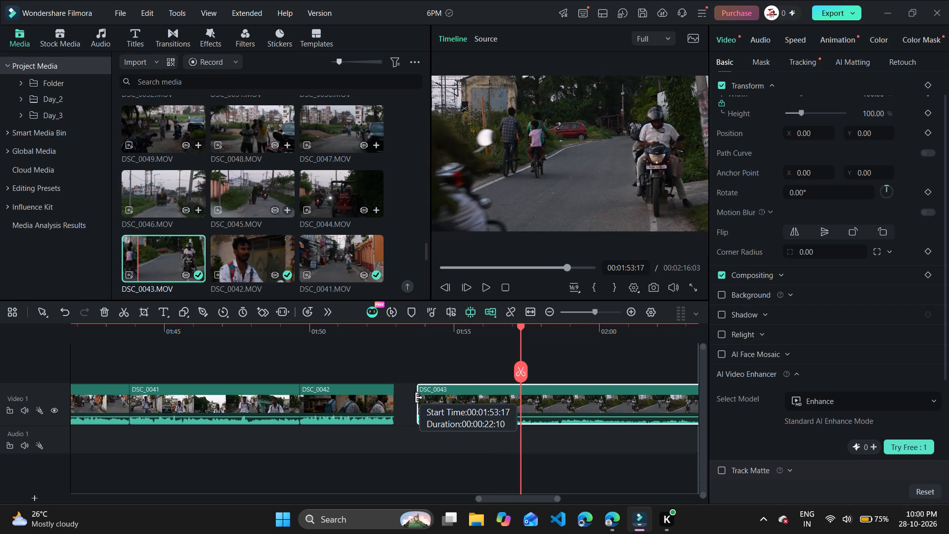
{"action": "left_click_drag", "start_coordinate": [419, 398], "coordinate": [498, 408]}
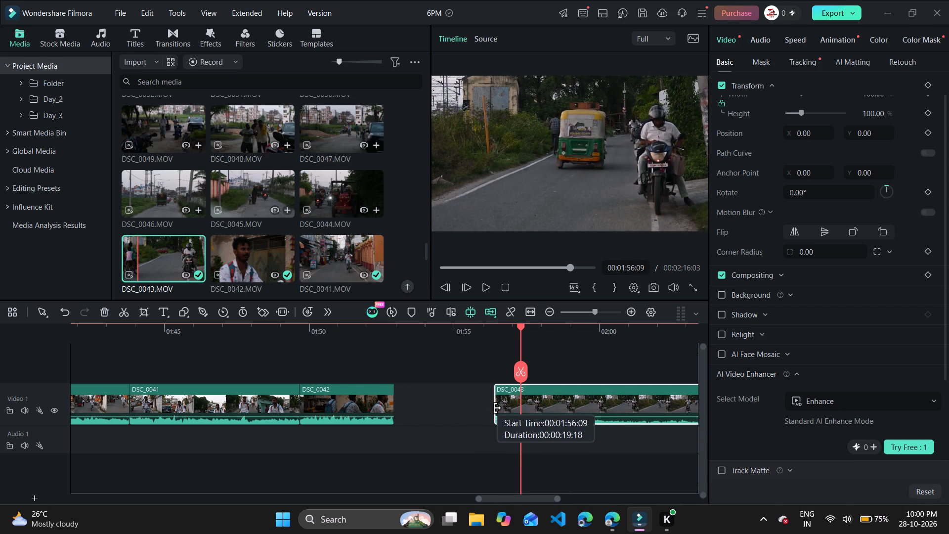
{"action": "left_click_drag", "start_coordinate": [498, 408], "coordinate": [518, 411]}
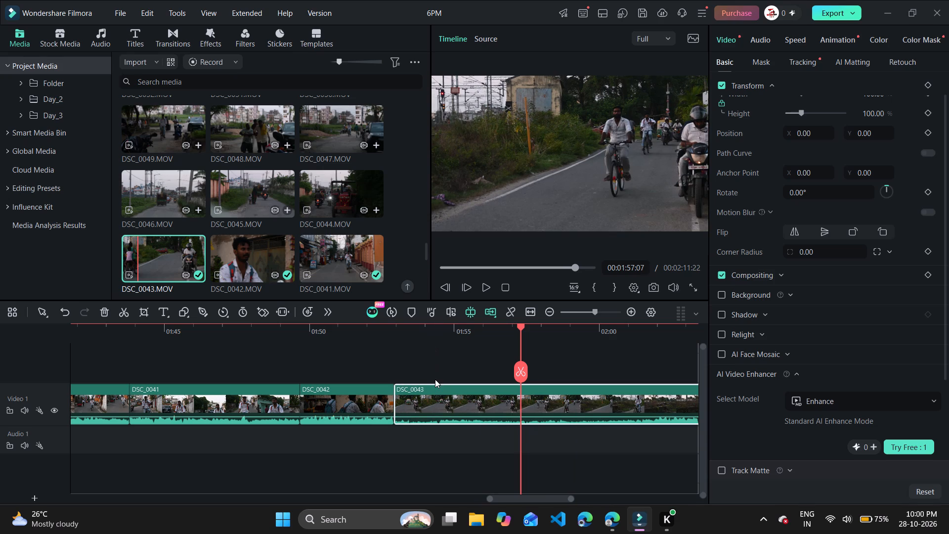
Play into the shortened DSC_0043 as far as 00:01:59:23, then trim about 3 more seconds off its start.
{"action": "left_click", "coordinate": [304, 335]}
{"action": "left_click", "coordinate": [483, 285]}
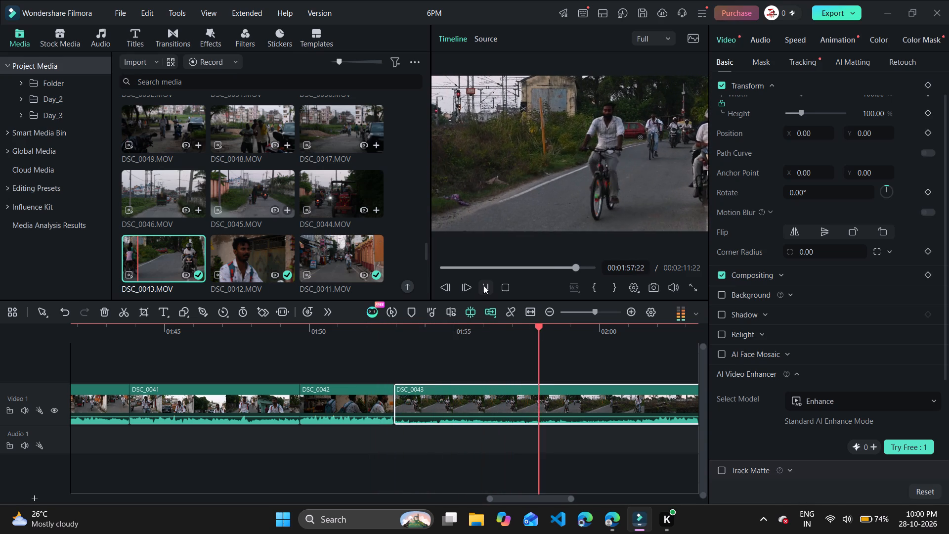
{"action": "left_click", "coordinate": [486, 287]}
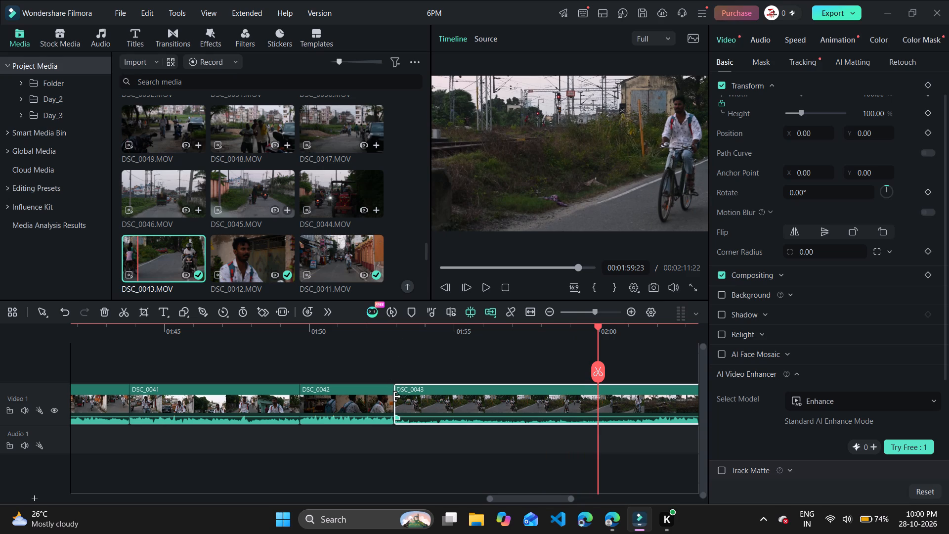
{"action": "left_click_drag", "start_coordinate": [397, 397], "coordinate": [406, 395]}
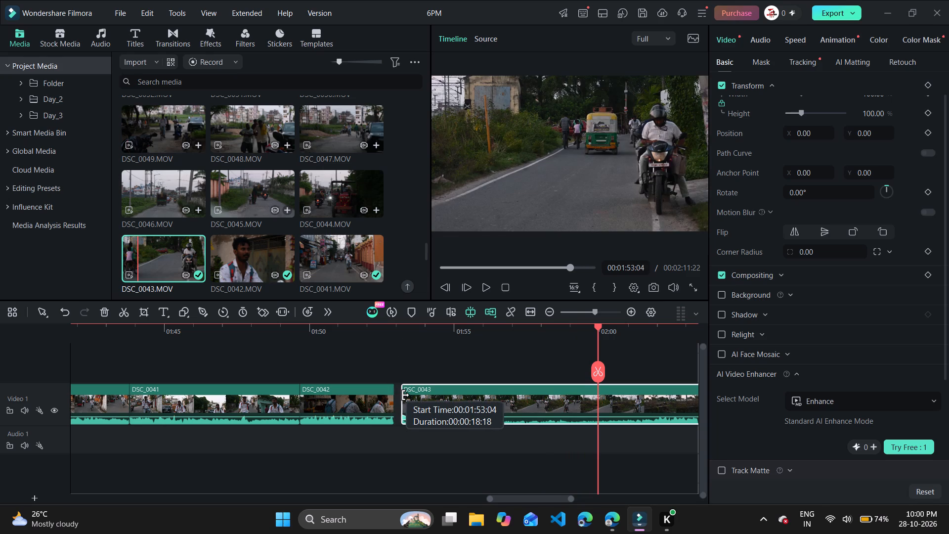
{"action": "left_click_drag", "start_coordinate": [406, 395], "coordinate": [426, 395]}
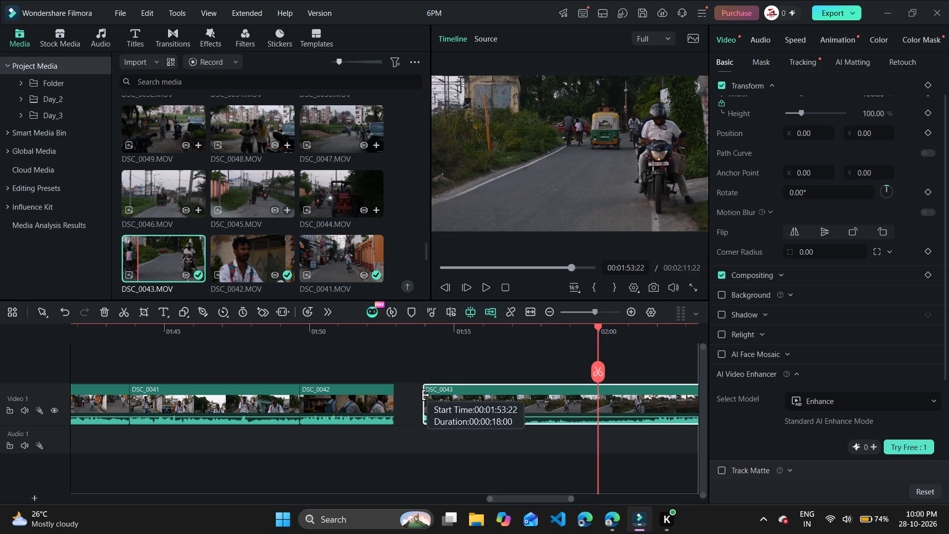
{"action": "left_click_drag", "start_coordinate": [426, 395], "coordinate": [463, 407]}
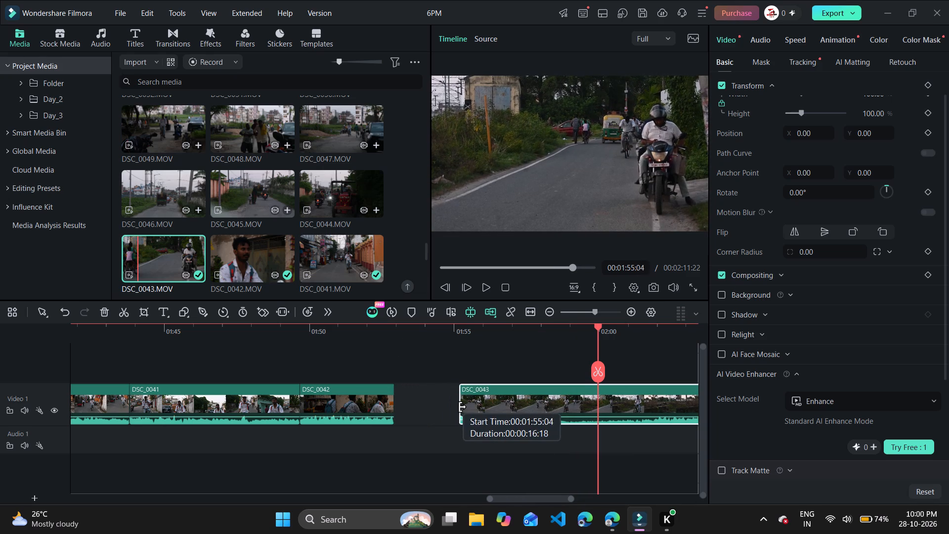
{"action": "left_click_drag", "start_coordinate": [463, 407], "coordinate": [485, 416]}
Review the rest of DSC_0043 to its end, replaying it from 00:01:50:13 in DSC_0042, and pause at 00:02:05:14.
{"action": "left_click", "coordinate": [362, 341]}
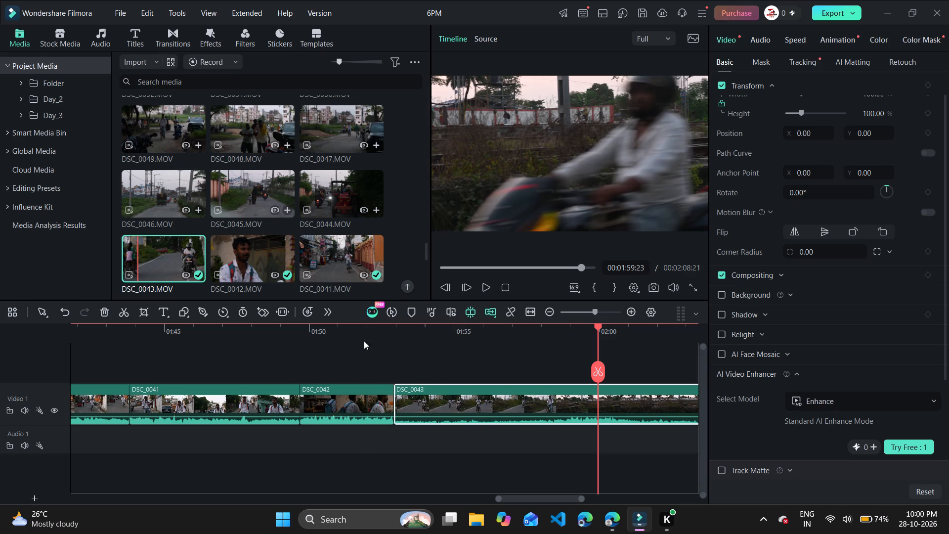
{"action": "left_click", "coordinate": [482, 288]}
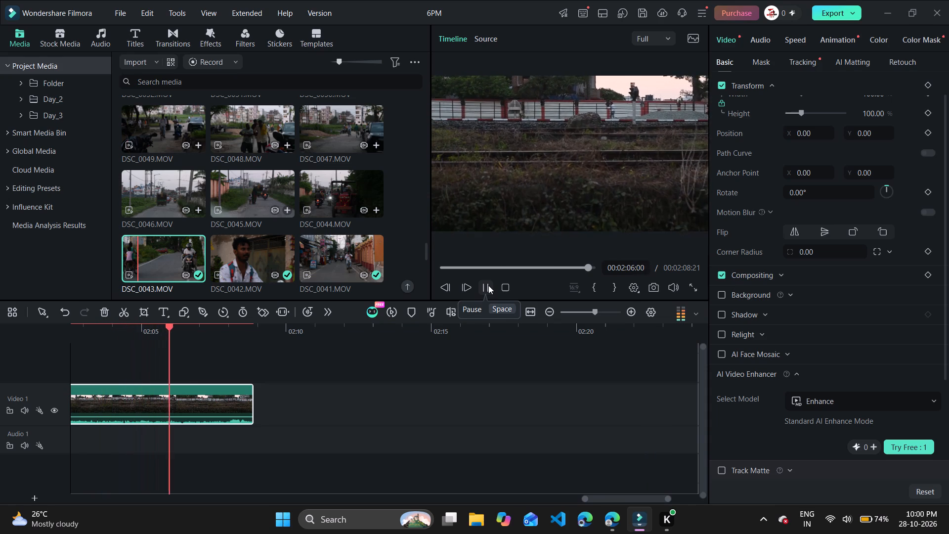
{"action": "left_click", "coordinate": [488, 285]}
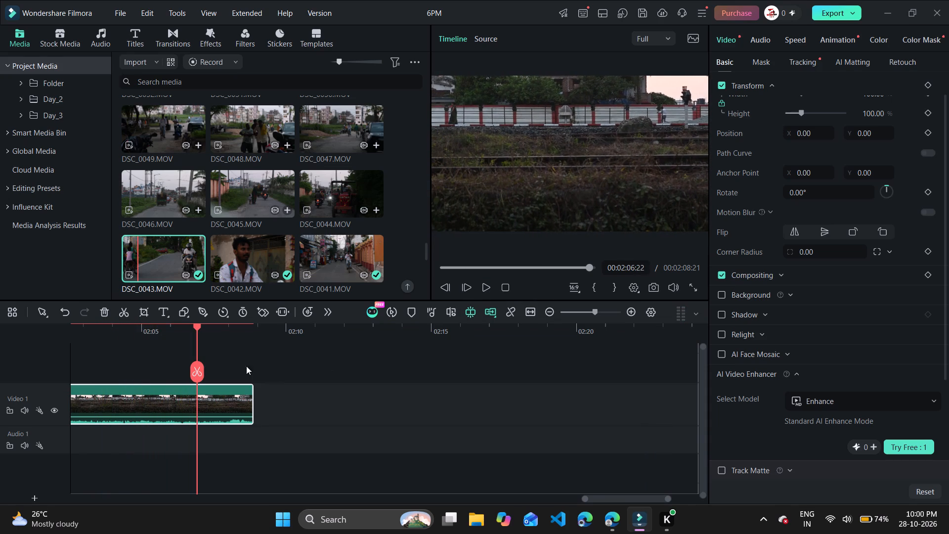
{"action": "left_click", "coordinate": [110, 341]}
{"action": "left_click", "coordinate": [518, 500]}
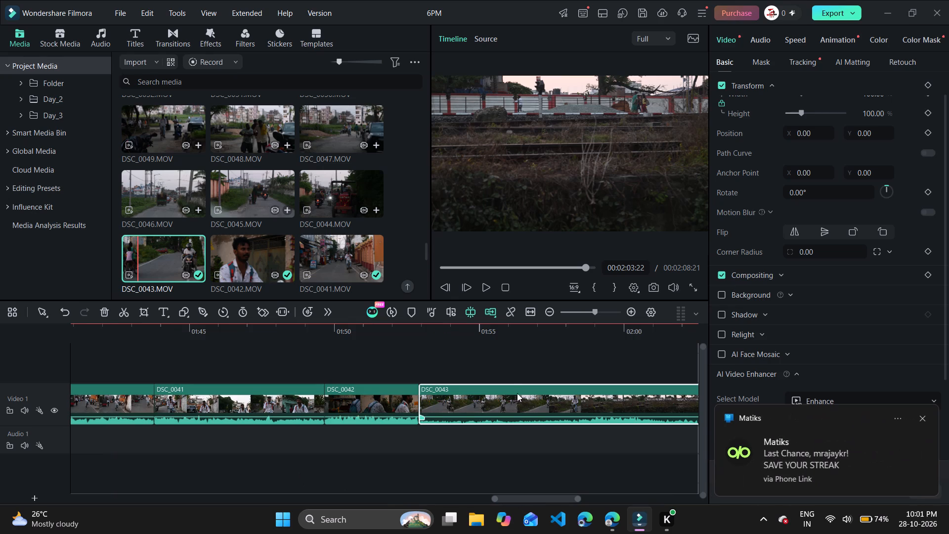
{"action": "left_click", "coordinate": [592, 498]}
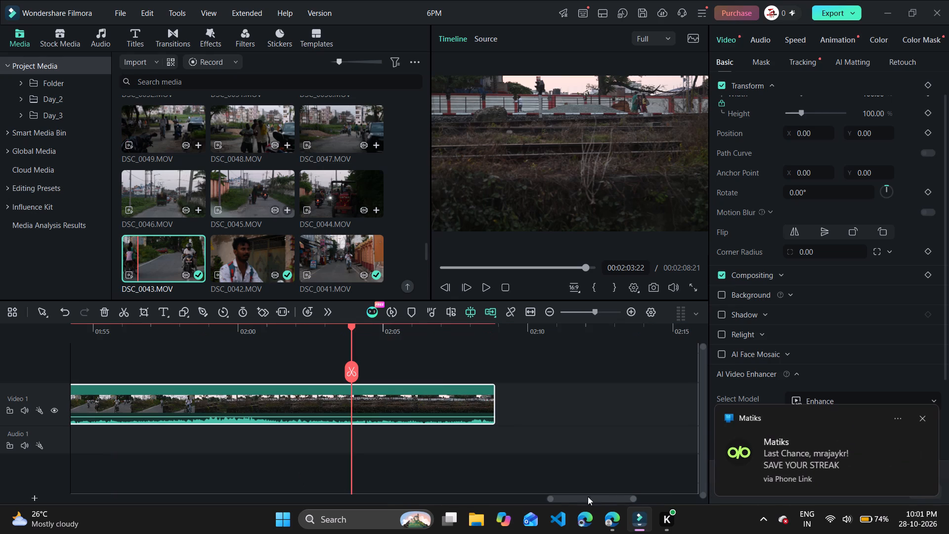
{"action": "left_click", "coordinate": [524, 496]}
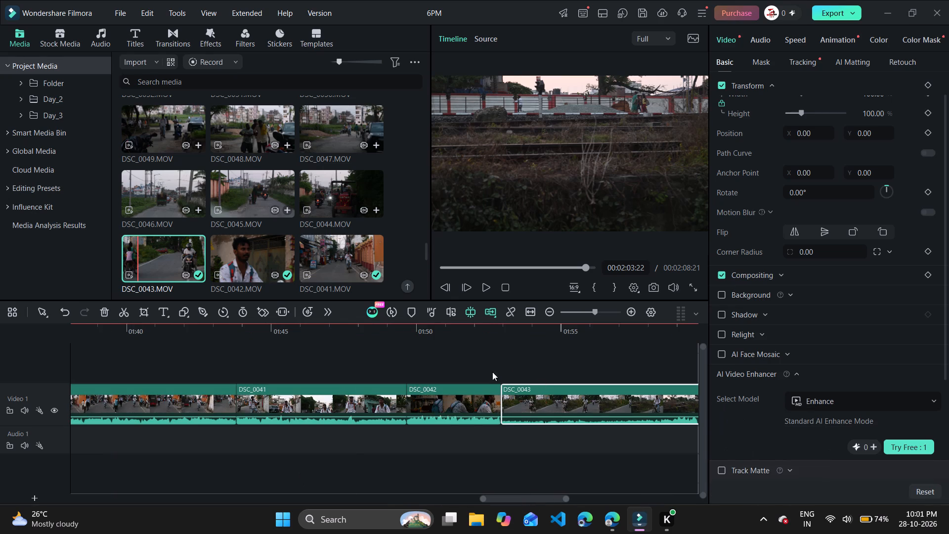
{"action": "left_click", "coordinate": [432, 343]}
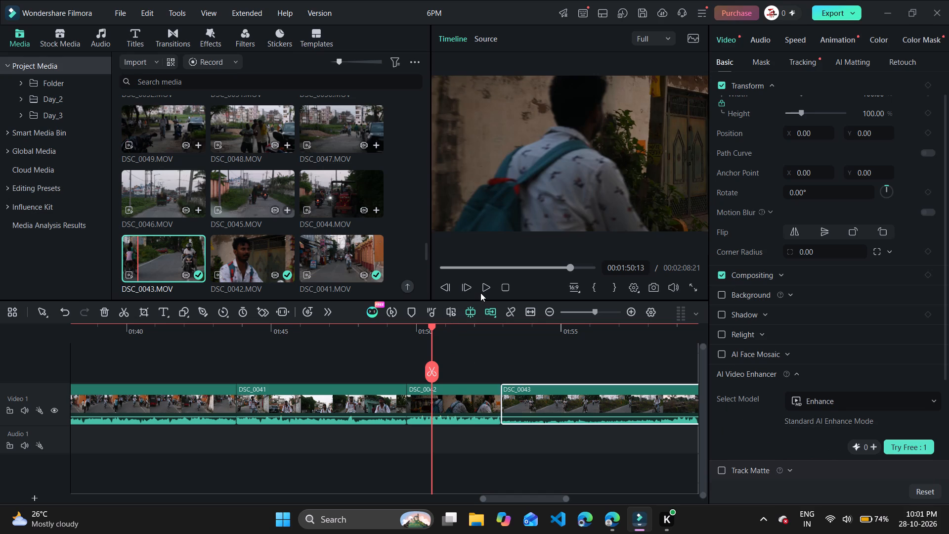
{"action": "left_click", "coordinate": [480, 293]}
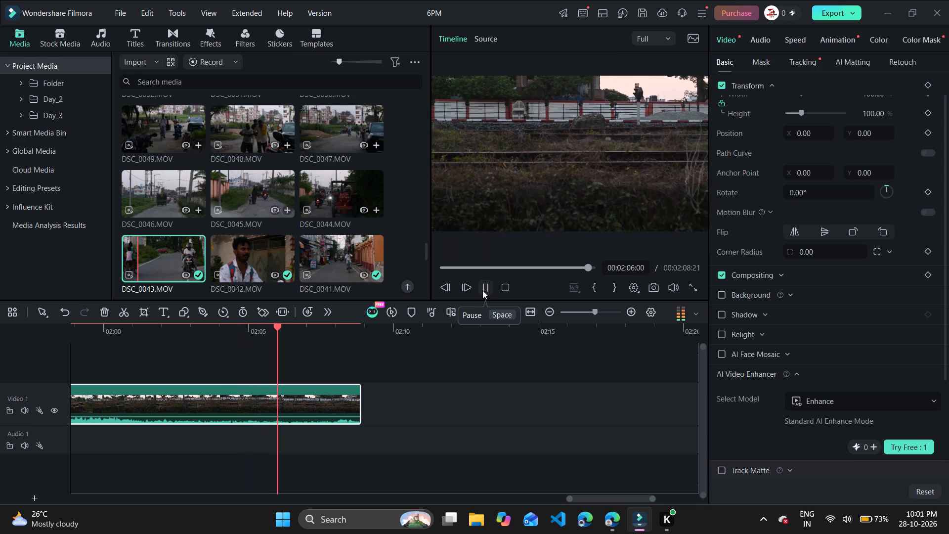
{"action": "left_click", "coordinate": [299, 395]}
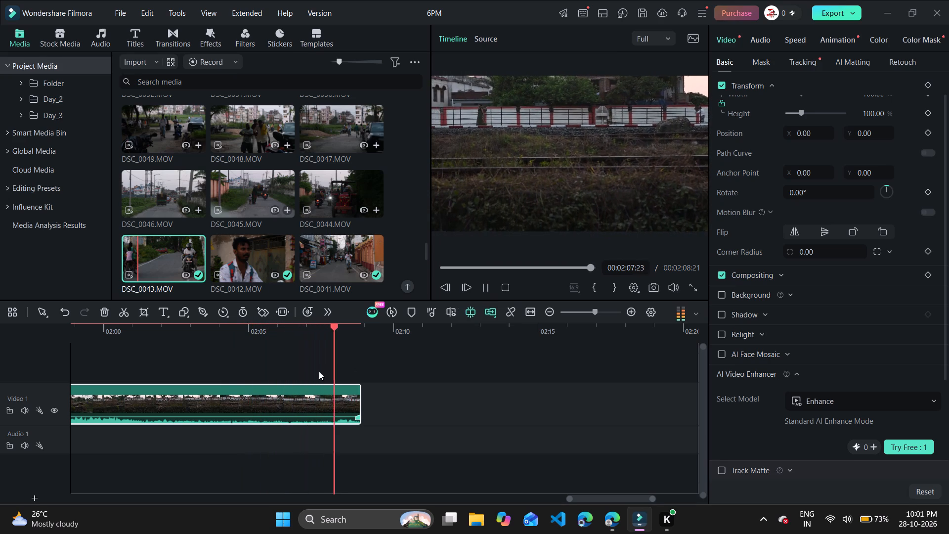
{"action": "left_click", "coordinate": [480, 285]}
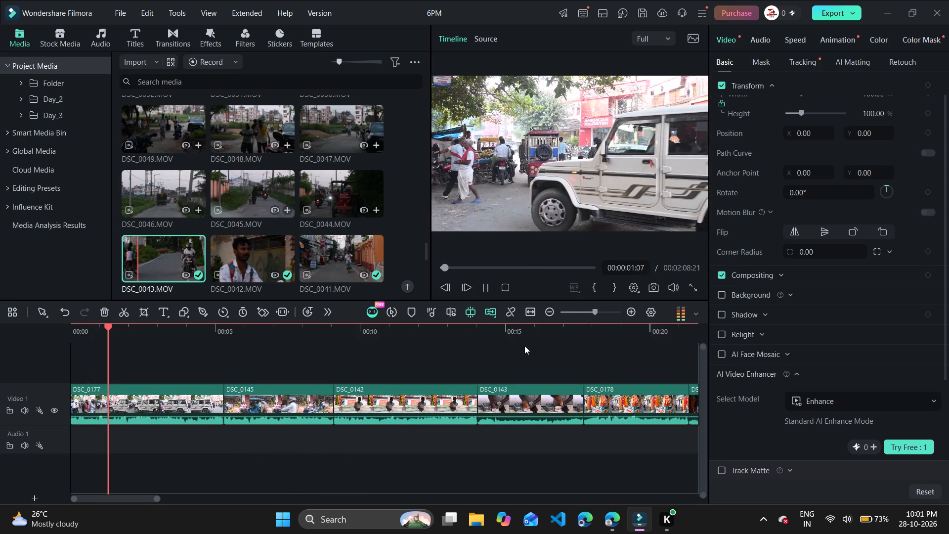
{"action": "left_click", "coordinate": [585, 266]}
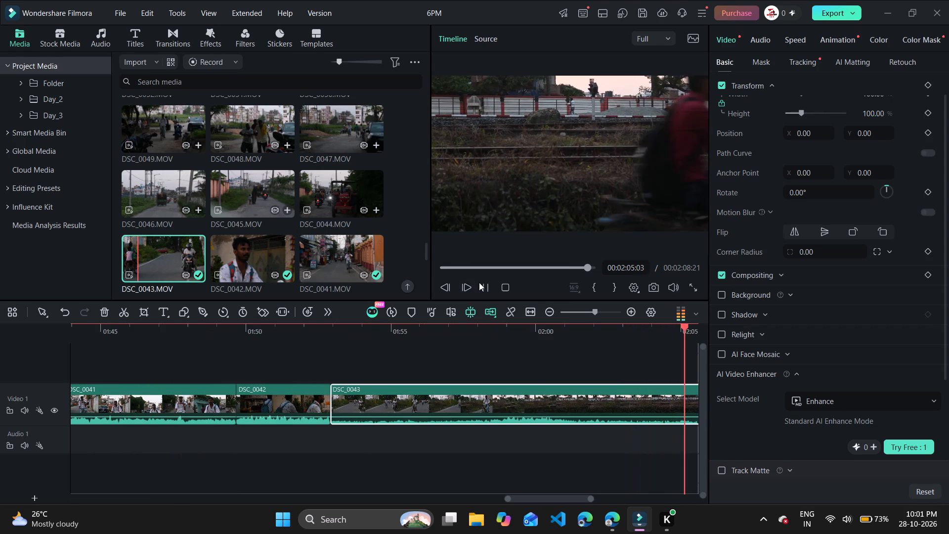
{"action": "left_click", "coordinate": [479, 282]}
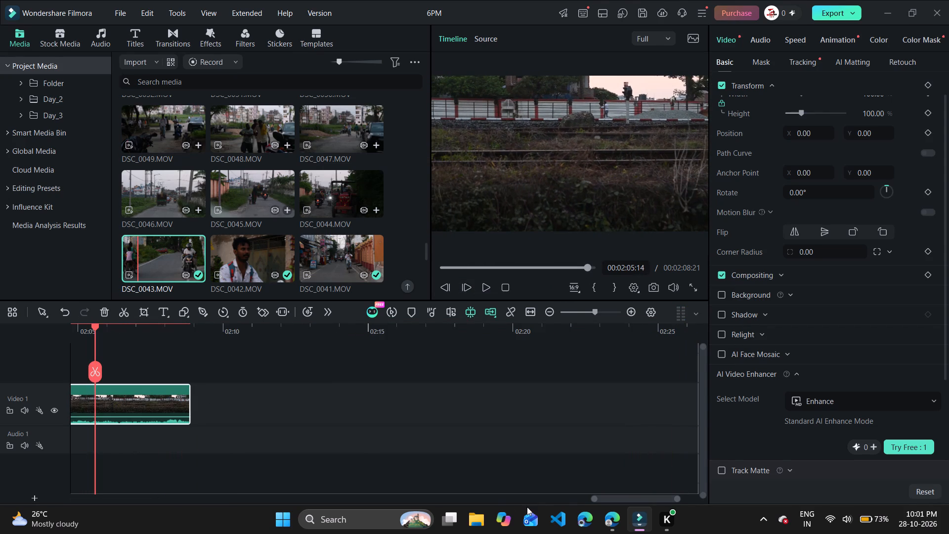
Replay from 00:01:51:13, step back frame by frame to locate the cyclist passing the camera, and split DSC_0043 at 00:01:58:00.
{"action": "left_click", "coordinate": [561, 499]}
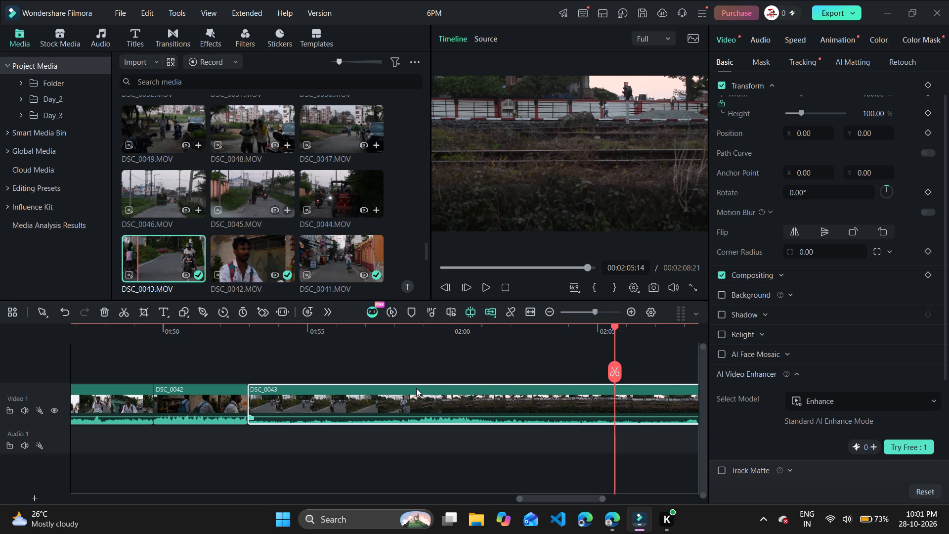
{"action": "left_click", "coordinate": [228, 349]}
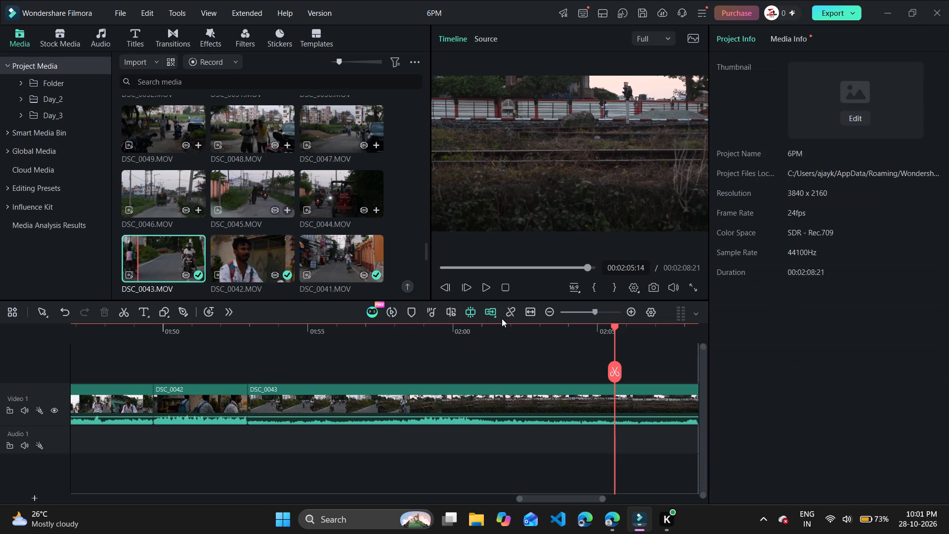
{"action": "left_click", "coordinate": [207, 329]}
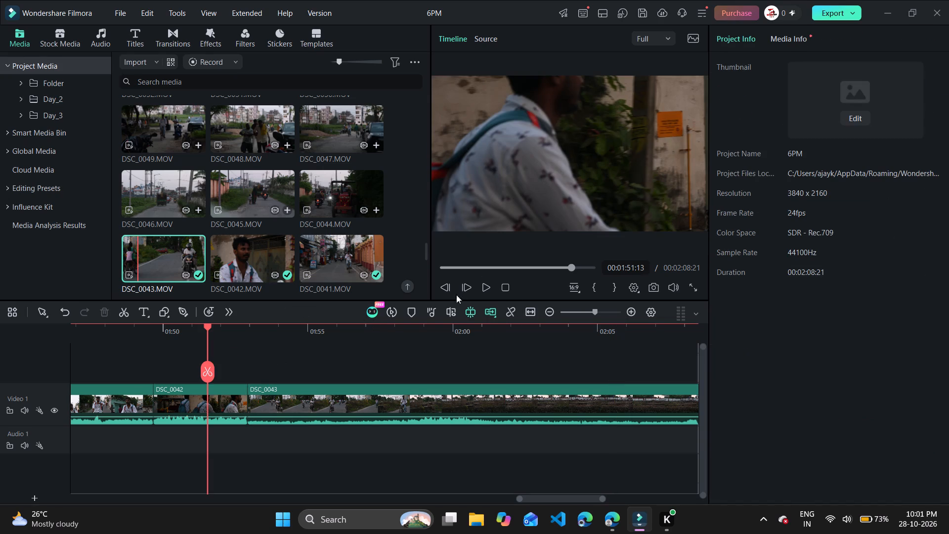
{"action": "key", "text": "space"}
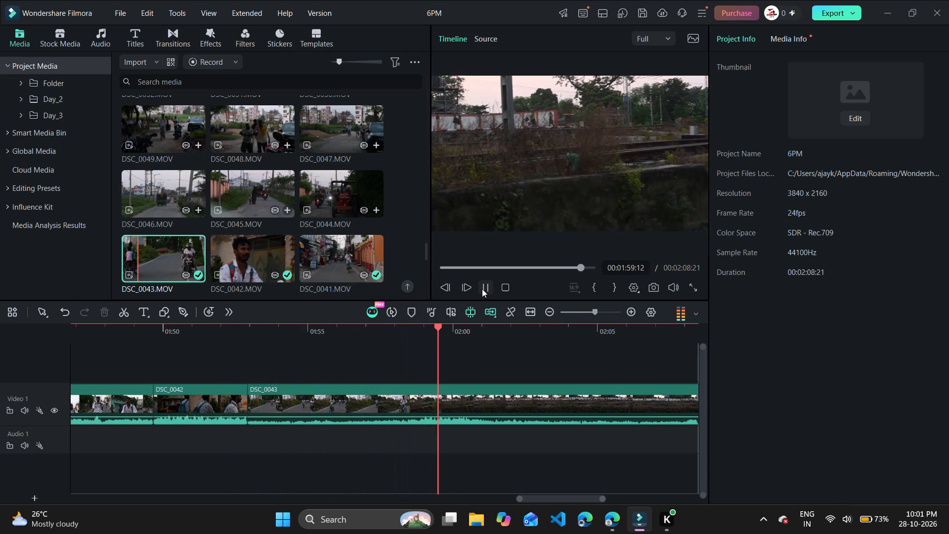
{"action": "key", "text": "space"}
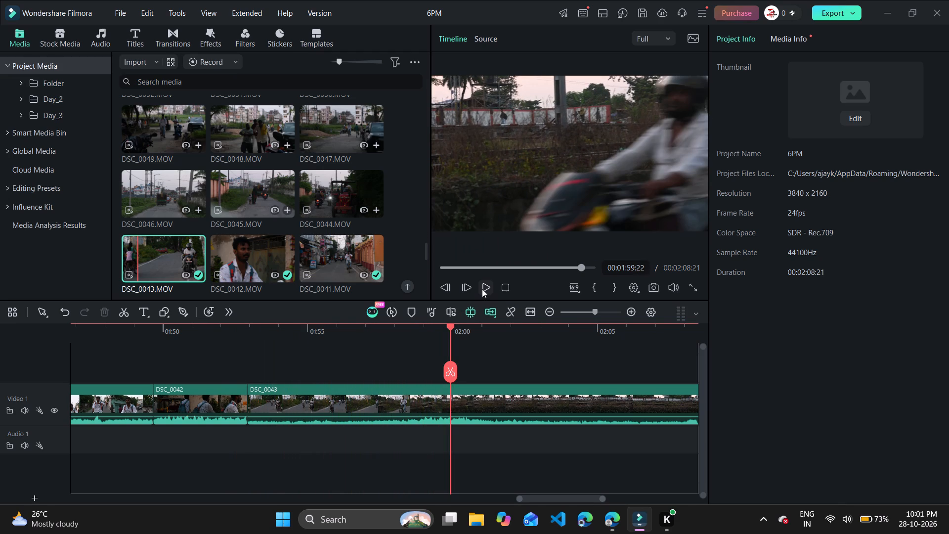
{"action": "key", "text": "Left"}
{"action": "key", "text": "Left"}
{"action": "key", "text": "Left"}
{"action": "key", "text": "Left"}
{"action": "key", "text": "Left"}
{"action": "key", "text": "Left"}
{"action": "key", "text": "Left"}
{"action": "key", "text": "Left"}
{"action": "key", "text": "Left"}
{"action": "key", "text": "Left"}
{"action": "key", "text": "Left"}
{"action": "key", "text": "Left"}
{"action": "key", "text": "Left"}
{"action": "key", "text": "Left"}
{"action": "key", "text": "Left"}
{"action": "key", "text": "Left"}
{"action": "key", "text": "Left"}
{"action": "key", "text": "Left"}
{"action": "key", "text": "Left"}
{"action": "key", "text": "Left"}
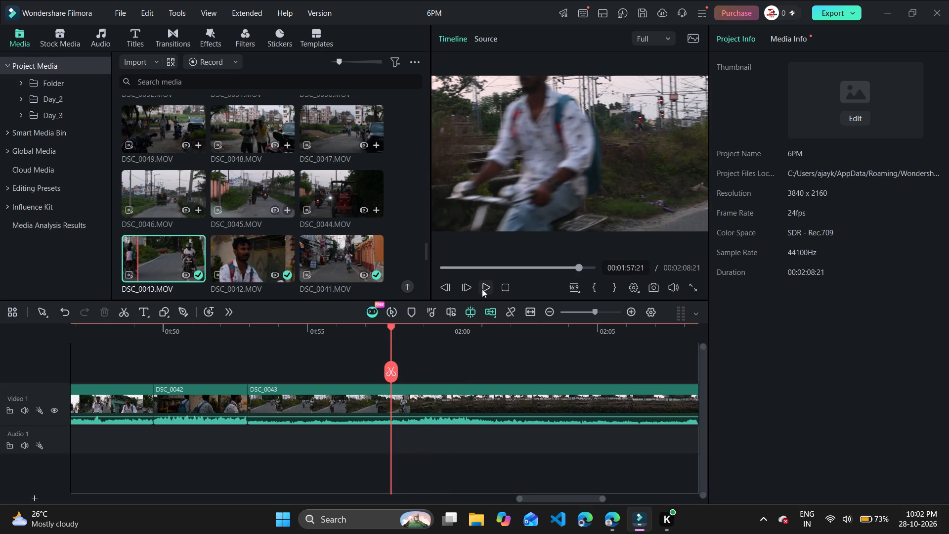
{"action": "key", "text": "Left"}
{"action": "key", "text": "Left"}
{"action": "key", "text": "Left"}
{"action": "key", "text": "Left"}
{"action": "key", "text": "Left"}
{"action": "key", "text": "Left"}
{"action": "key", "text": "Left"}
{"action": "key", "text": "Left"}
{"action": "key", "text": "Left"}
{"action": "key", "text": "Left"}
{"action": "key", "text": "Left"}
{"action": "key", "text": "Left"}
{"action": "key", "text": "Left"}
{"action": "key", "text": "Left"}
{"action": "key", "text": "Left"}
{"action": "key", "text": "Left"}
{"action": "key", "text": "Left"}
{"action": "key", "text": "Left"}
{"action": "key", "text": "Left"}
{"action": "key", "text": "Left"}
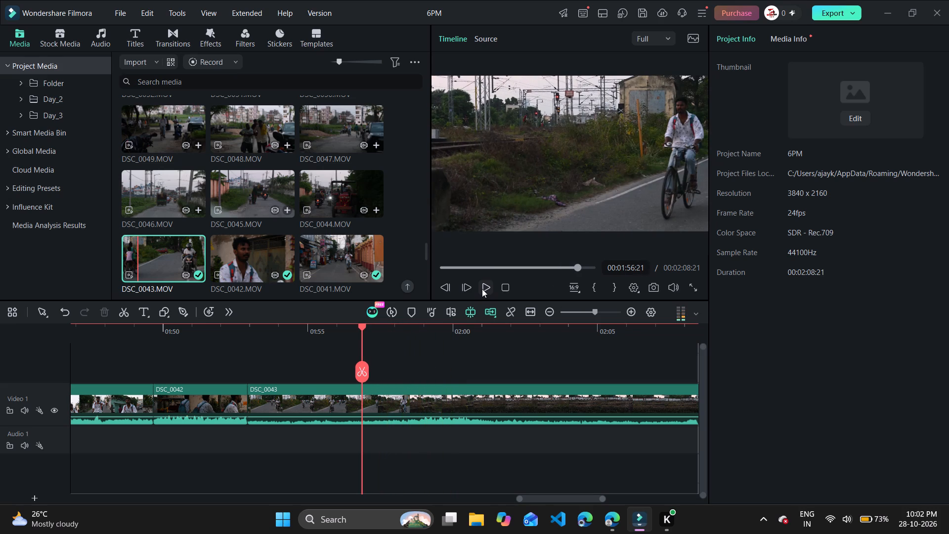
{"action": "key", "text": "space"}
{"action": "key", "text": "space"}
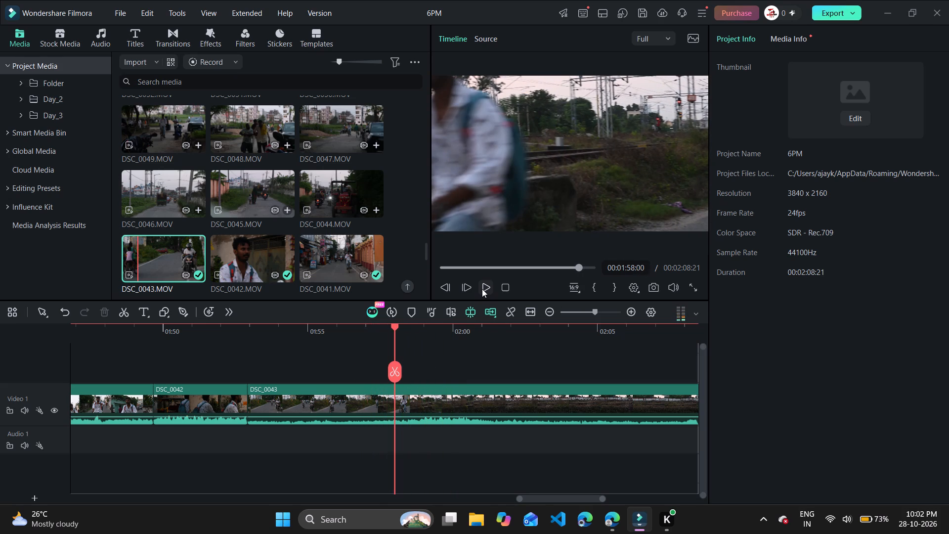
{"action": "left_click", "coordinate": [400, 369]}
Delete the second part of DSC_0043, after the split at 00:01:58:00.
{"action": "left_click", "coordinate": [445, 413]}
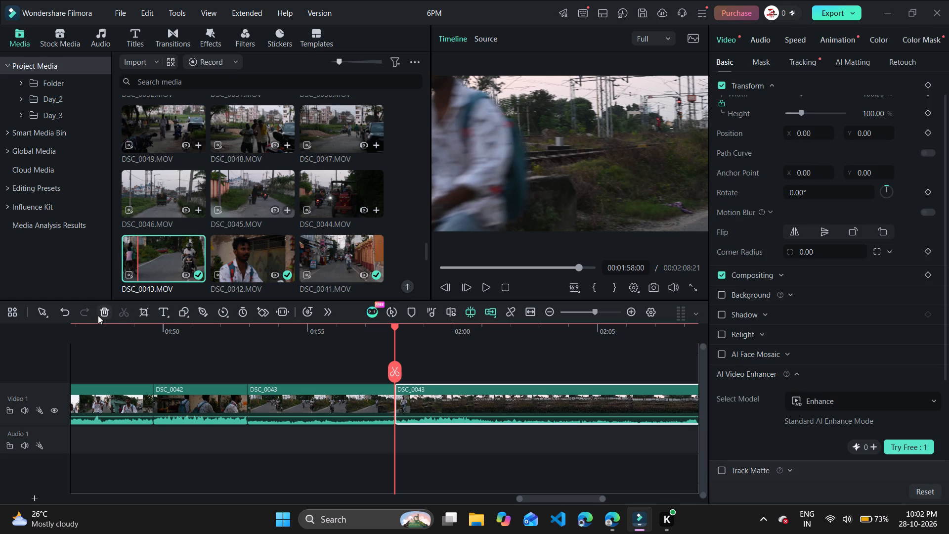
{"action": "left_click", "coordinate": [98, 315]}
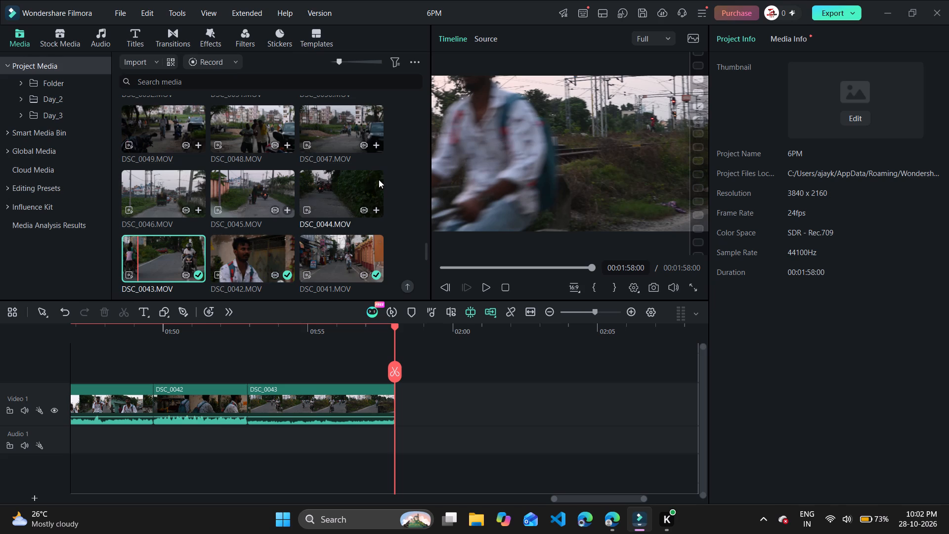
Preview DSC_0044, DSC_0045 and DSC_0046 in the project media, and add DSC_0045 to Video 1 directly after DSC_0043.
{"action": "left_click", "coordinate": [425, 249]}
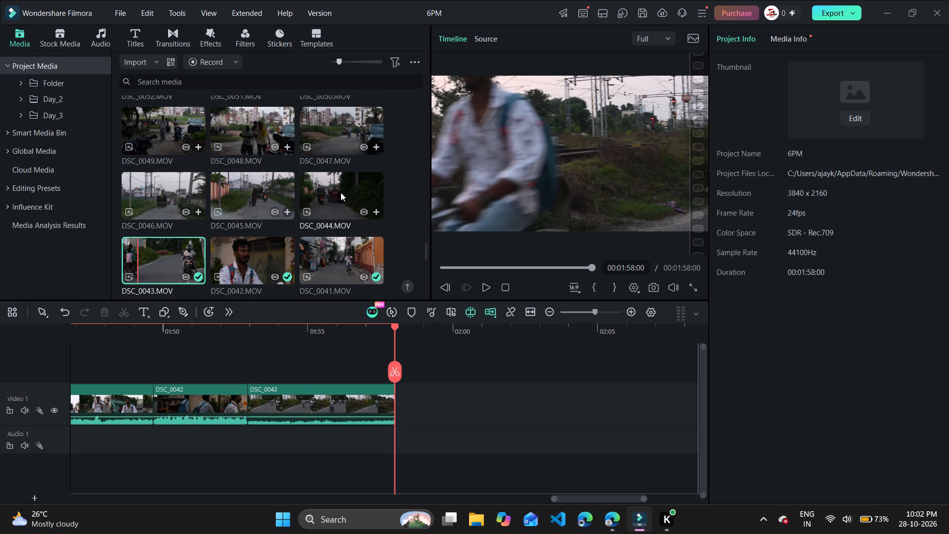
{"action": "left_click", "coordinate": [341, 193]}
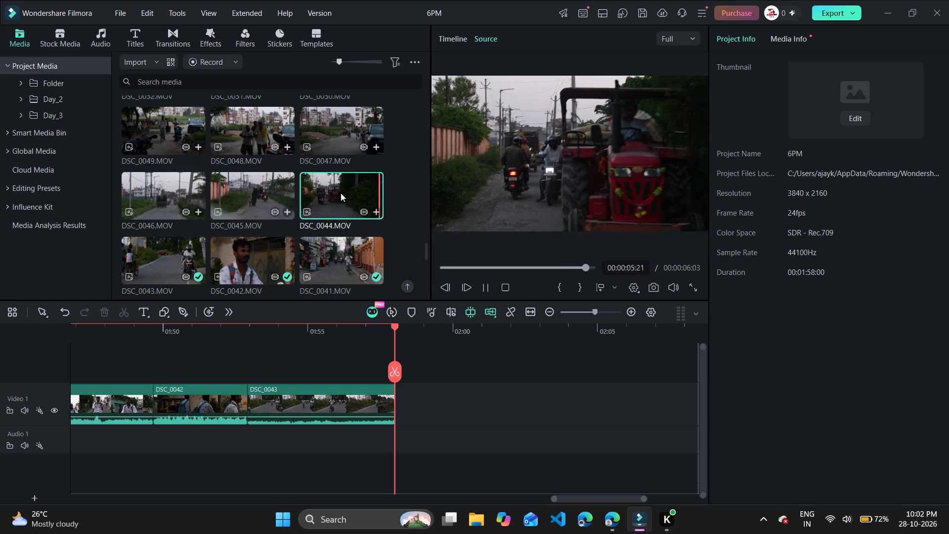
{"action": "left_click", "coordinate": [269, 190]}
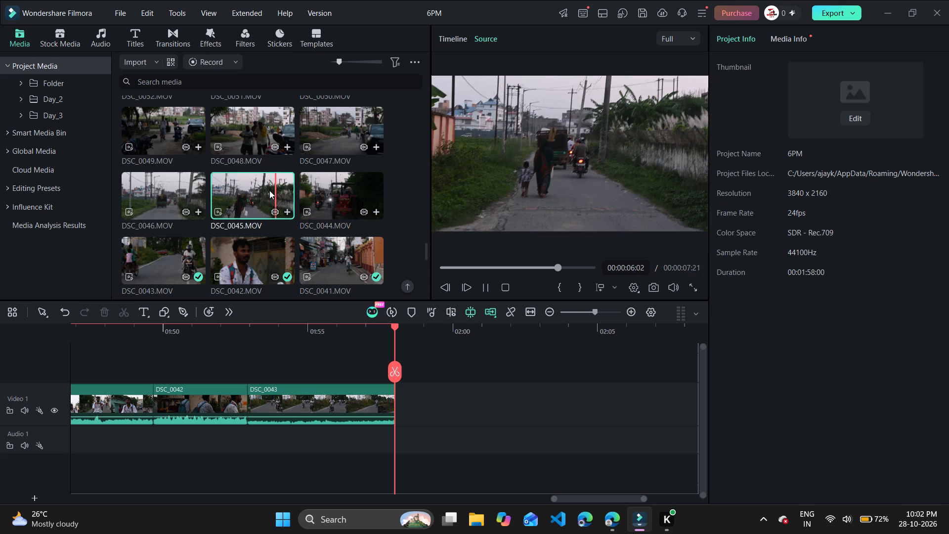
{"action": "left_click", "coordinate": [178, 190]}
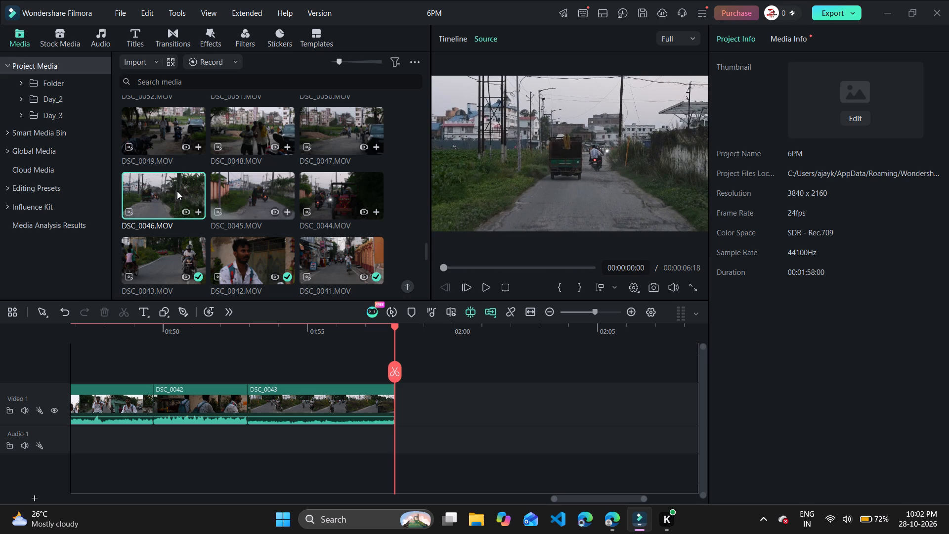
{"action": "left_click", "coordinate": [329, 204]}
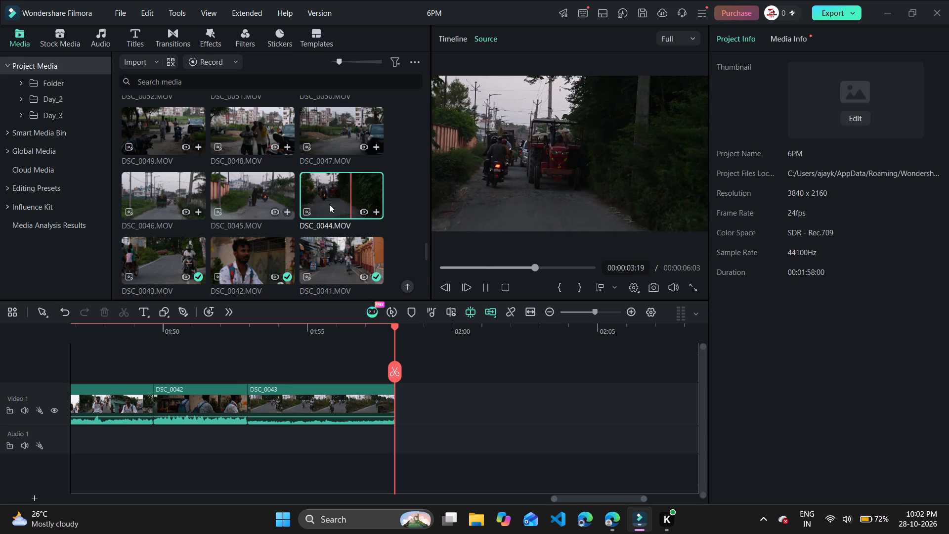
{"action": "left_click", "coordinate": [214, 191]}
{"action": "key", "text": "space"}
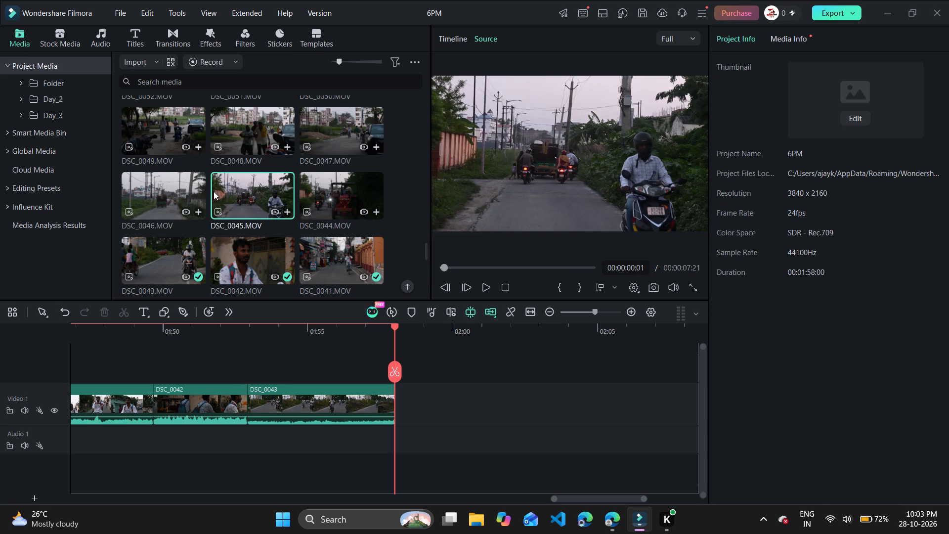
{"action": "left_click_drag", "start_coordinate": [221, 192], "coordinate": [401, 405]}
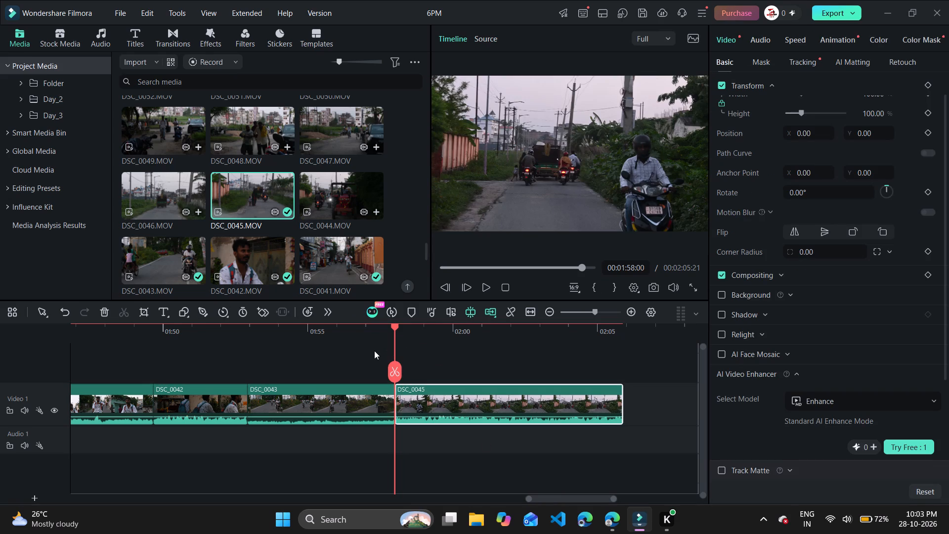
Play from about 00:01:54 across the cut into DSC_0045, muting the preview sound at 00:02:00:21, and pause at 00:02:01:23.
{"action": "left_click", "coordinate": [294, 344]}
{"action": "left_click", "coordinate": [291, 329]}
{"action": "key", "text": "space"}
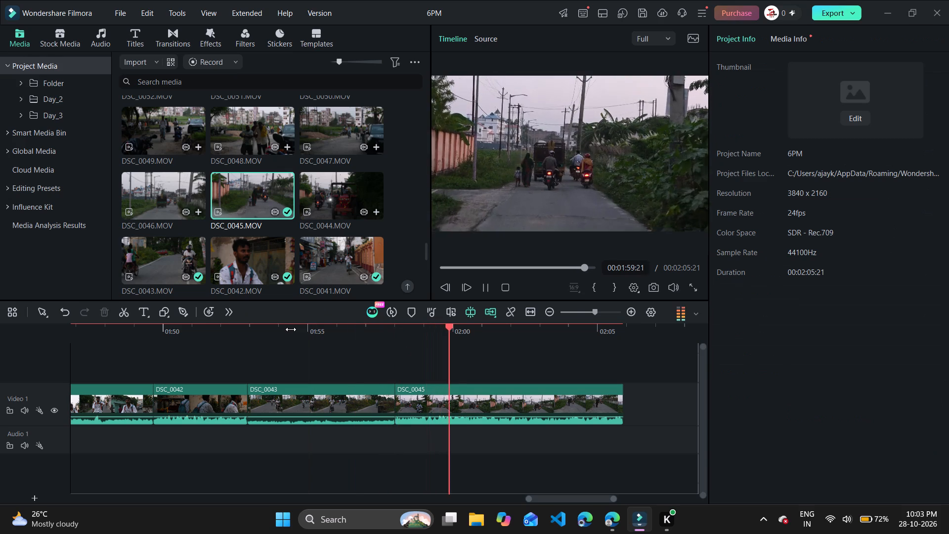
{"action": "key", "text": "space"}
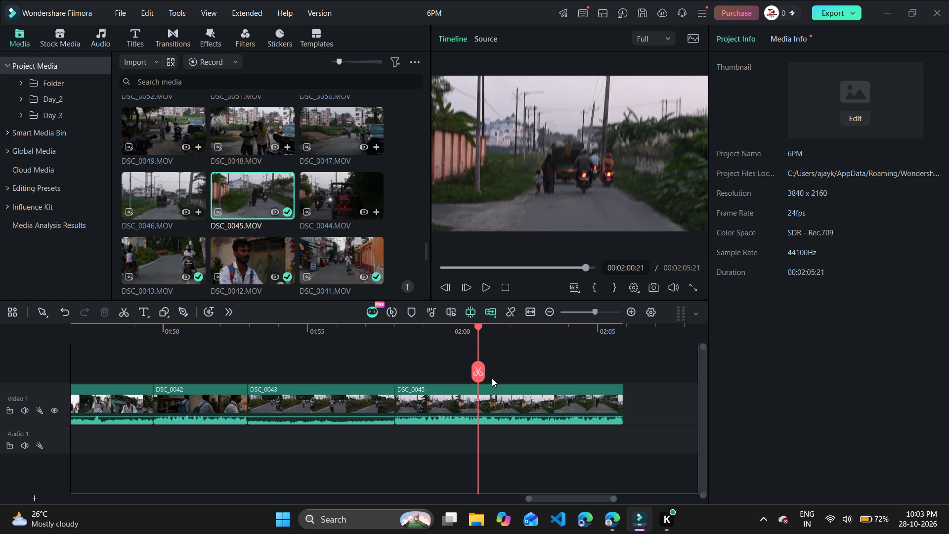
{"action": "left_click", "coordinate": [499, 400]}
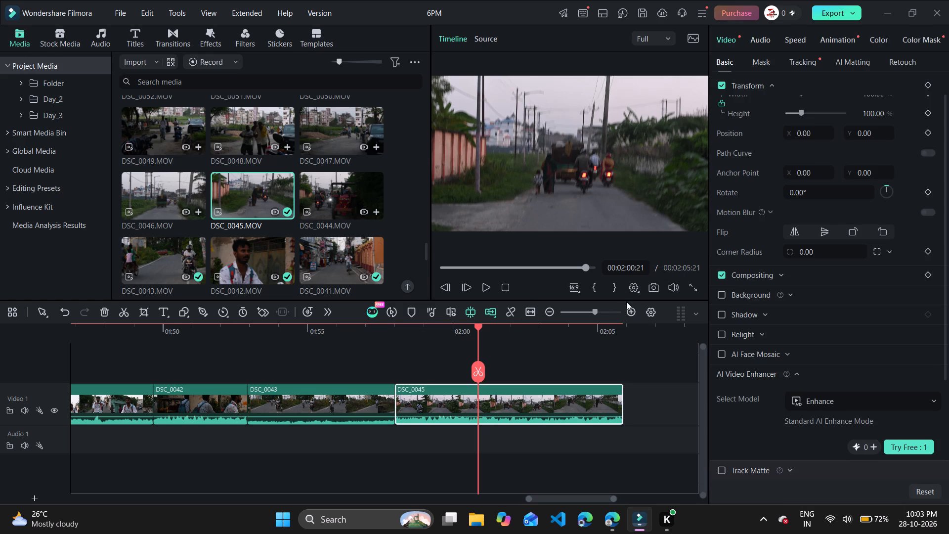
{"action": "left_click", "coordinate": [675, 288]}
{"action": "key", "text": "space"}
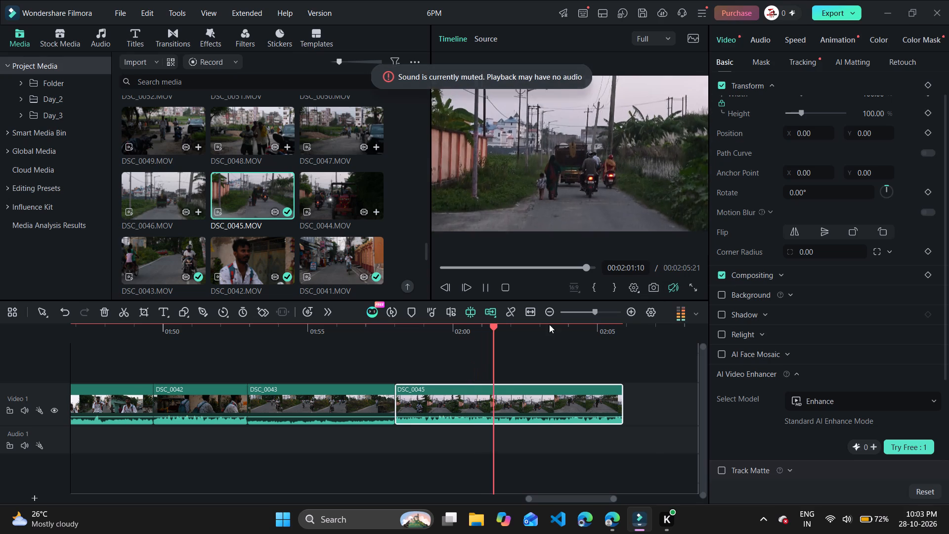
{"action": "key", "text": "space"}
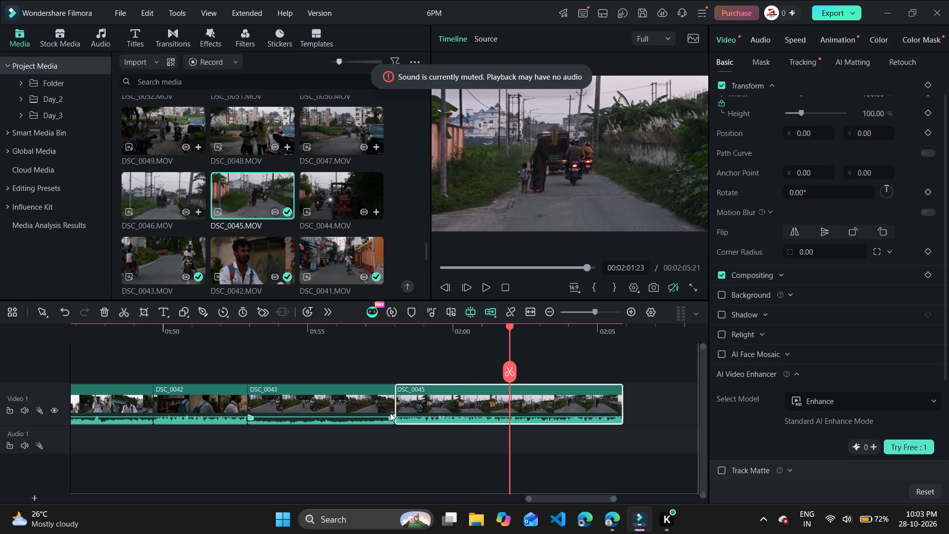
Replay the cuts from DSC_0042 through DSC_0043 into DSC_0045 with preview sound restored, and replay from about 00:01:48 to 00:01:53:15.
{"action": "left_click", "coordinate": [303, 405]}
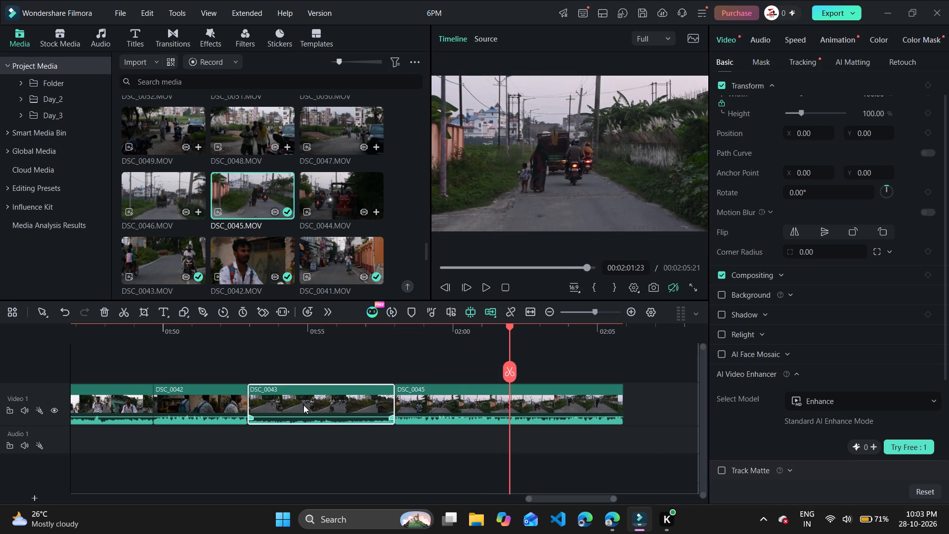
{"action": "left_click", "coordinate": [213, 336]}
{"action": "key", "text": "space"}
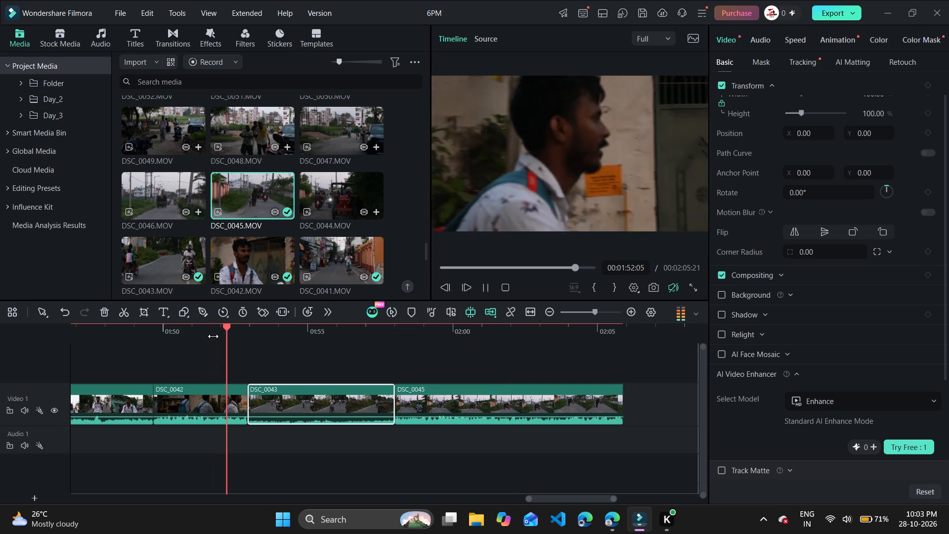
{"action": "key", "text": "space"}
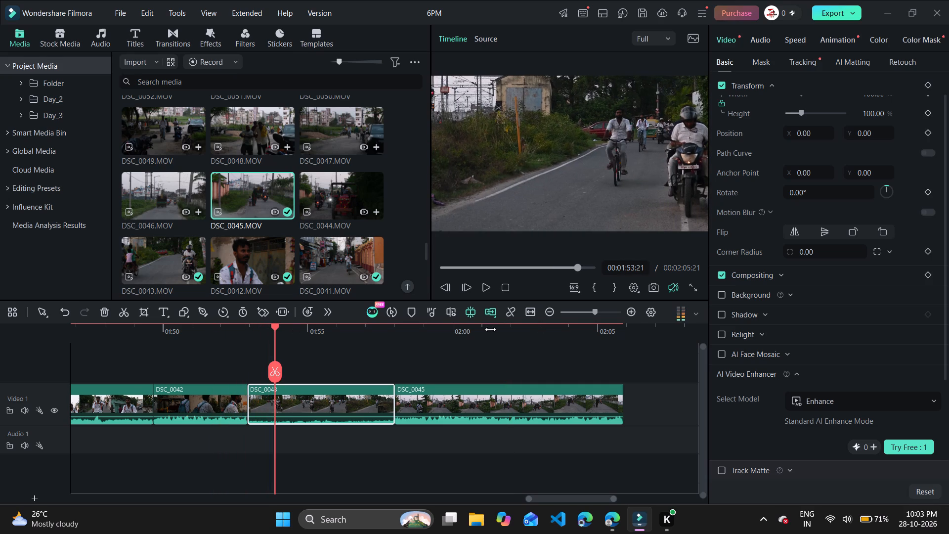
{"action": "left_click", "coordinate": [680, 289]}
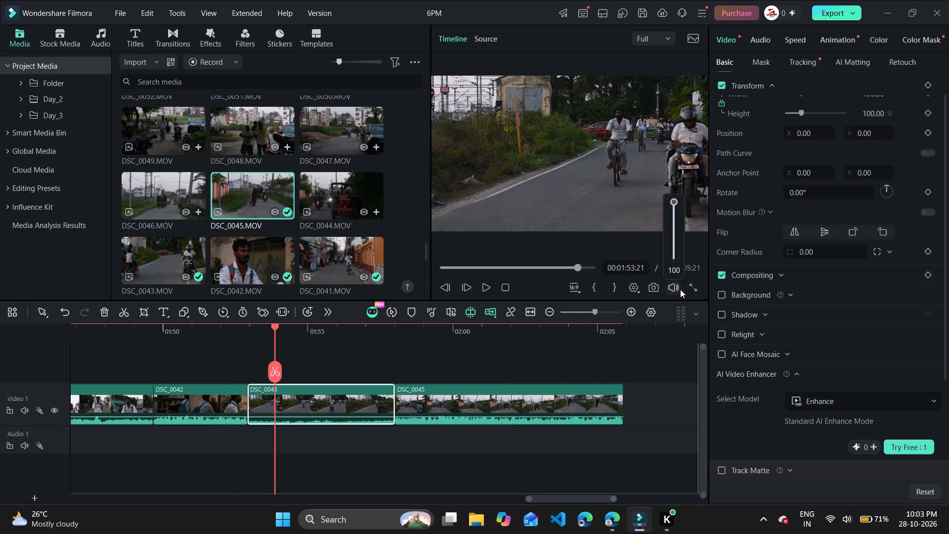
{"action": "key", "text": "space"}
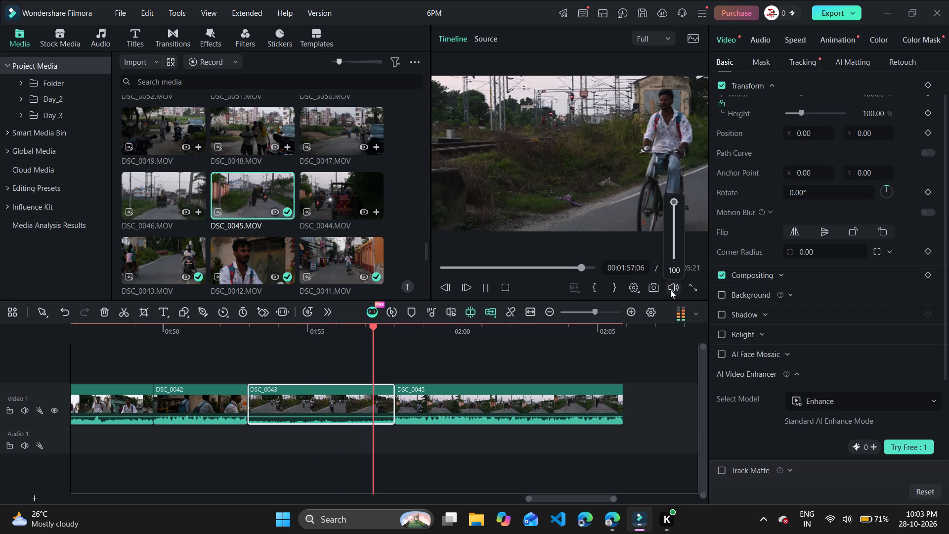
{"action": "key", "text": "space"}
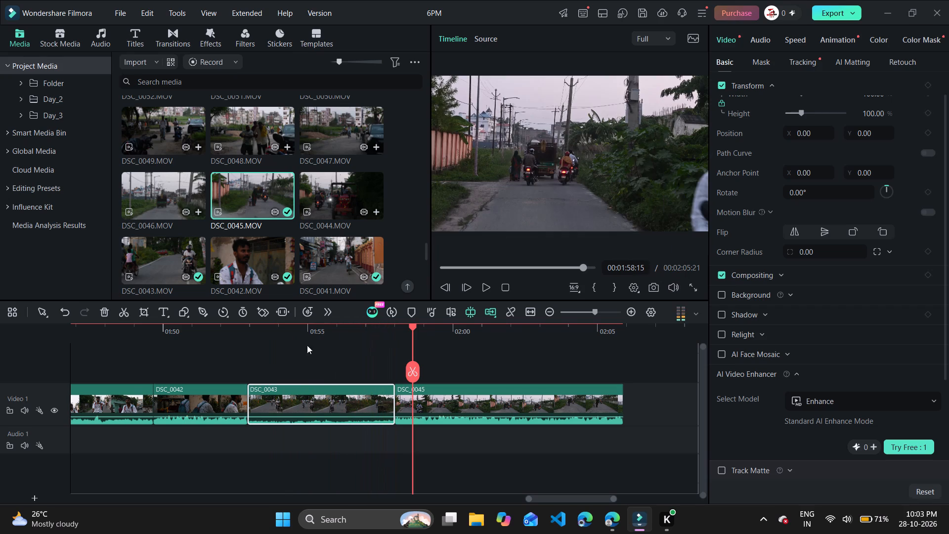
{"action": "left_click", "coordinate": [100, 337]}
{"action": "key", "text": "space"}
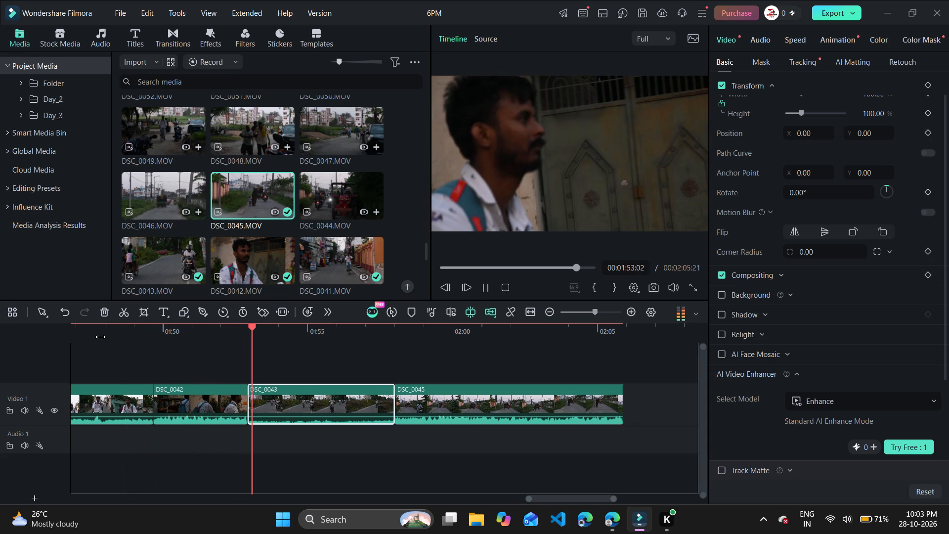
{"action": "key", "text": "space"}
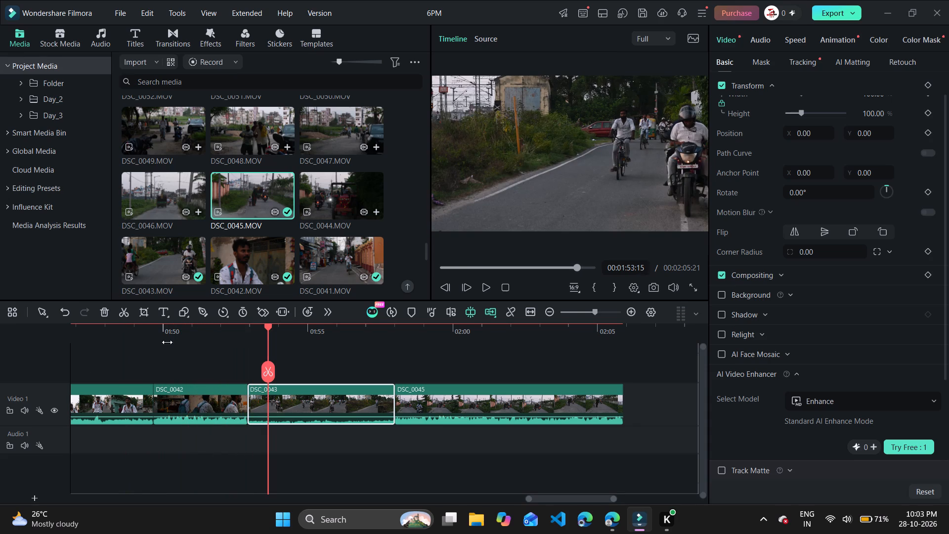
{"action": "left_click", "coordinate": [166, 334]}
{"action": "left_click", "coordinate": [171, 410]}
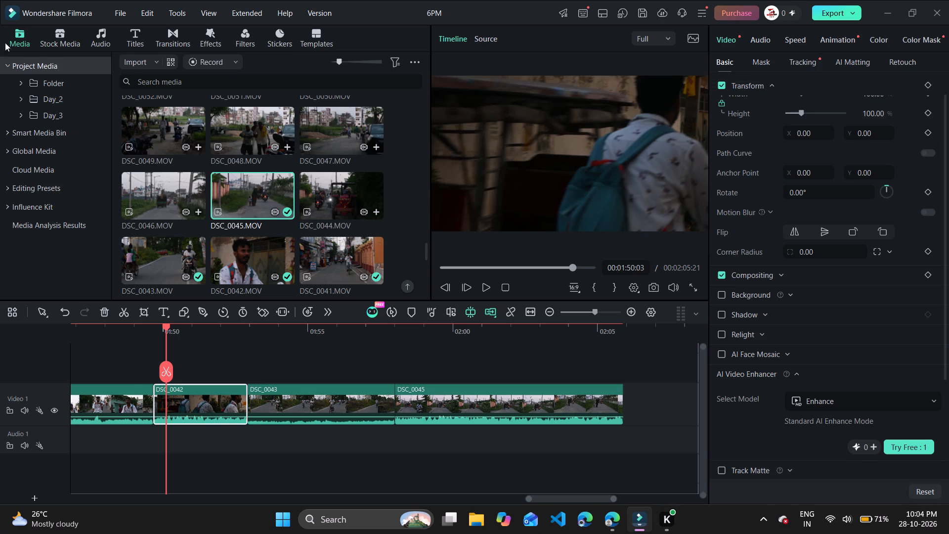
{"action": "double_click", "coordinate": [193, 406]}
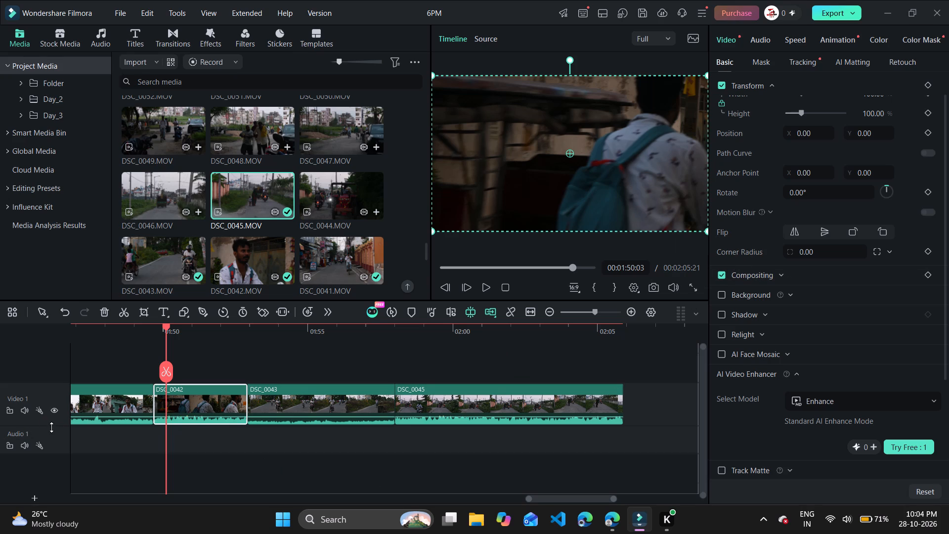
{"action": "right_click", "coordinate": [177, 404]}
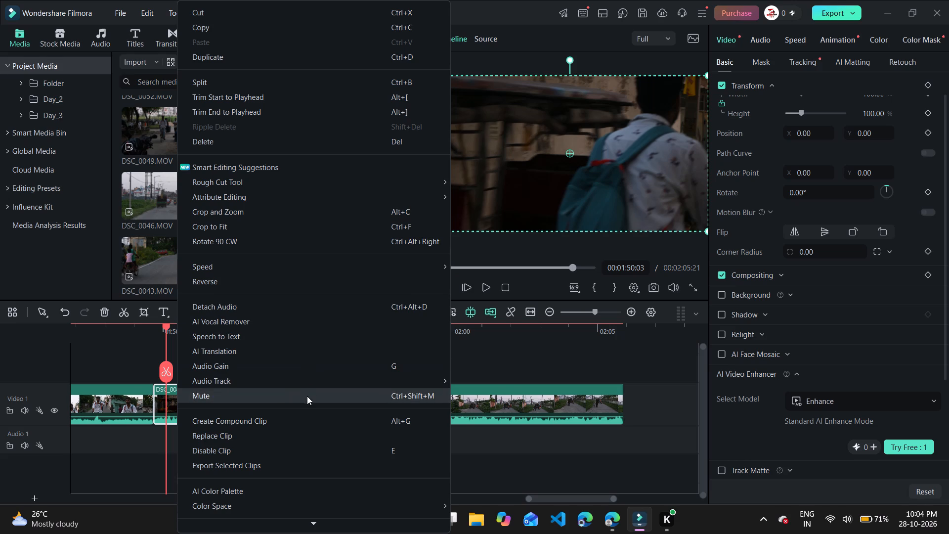
{"action": "left_click", "coordinate": [316, 524]}
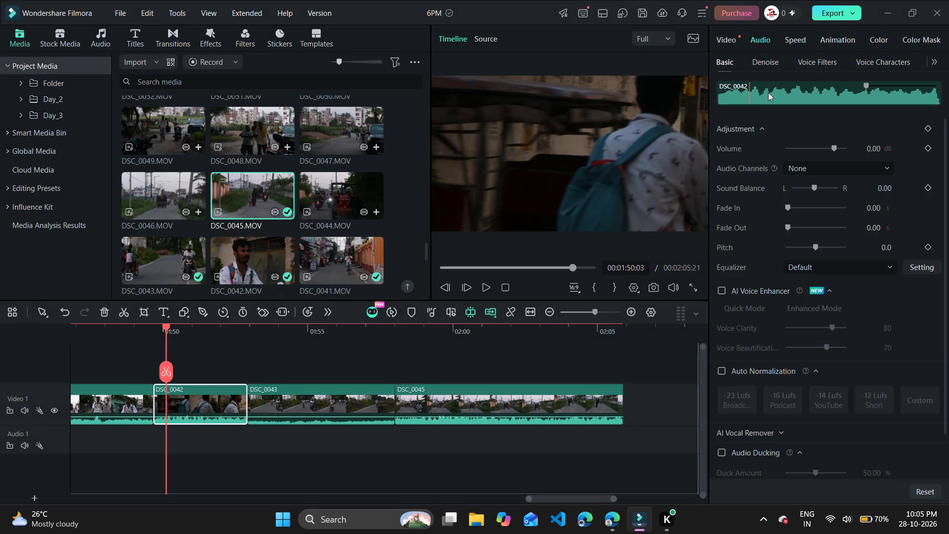
{"action": "left_click", "coordinate": [776, 102]}
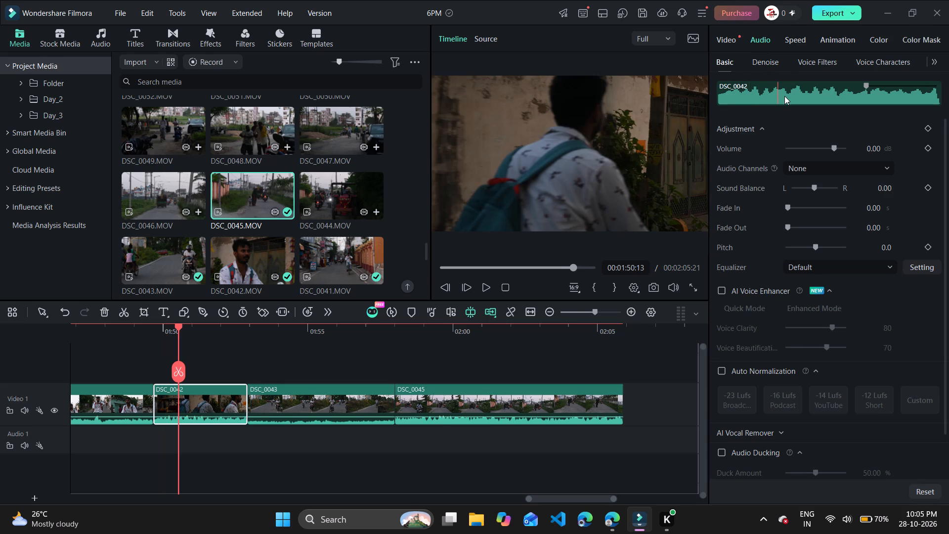
{"action": "right_click", "coordinate": [784, 96]}
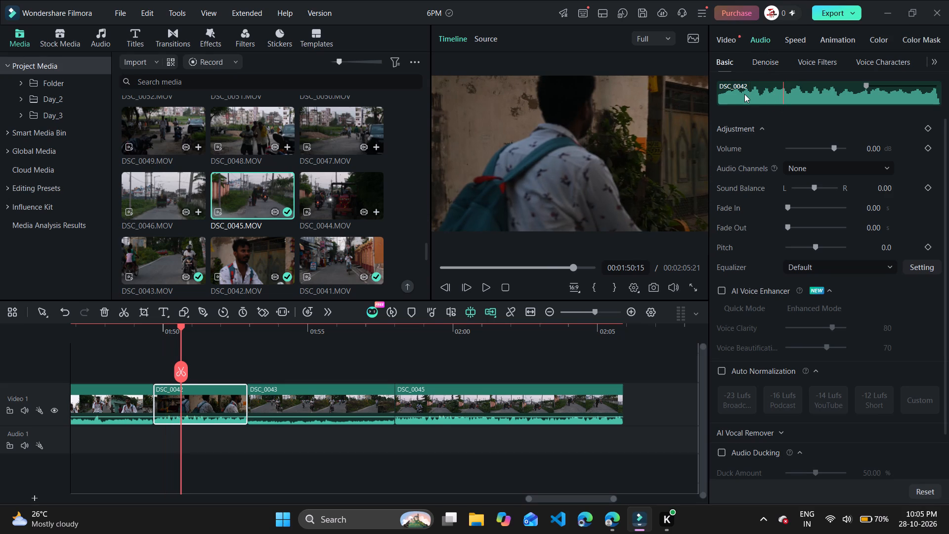
{"action": "left_click", "coordinate": [744, 94]}
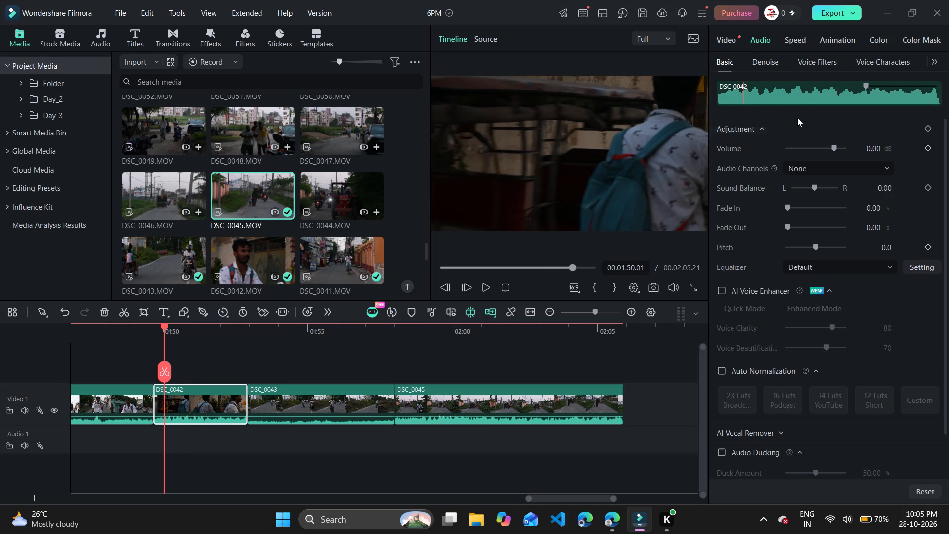
{"action": "right_click", "coordinate": [761, 92]}
Look through DSC_0042's Denoise, Voice Filters and Voice Characters options, and reposition the playhead on its basic audio waveform at 00:01:50:10.
{"action": "left_click", "coordinate": [760, 67]}
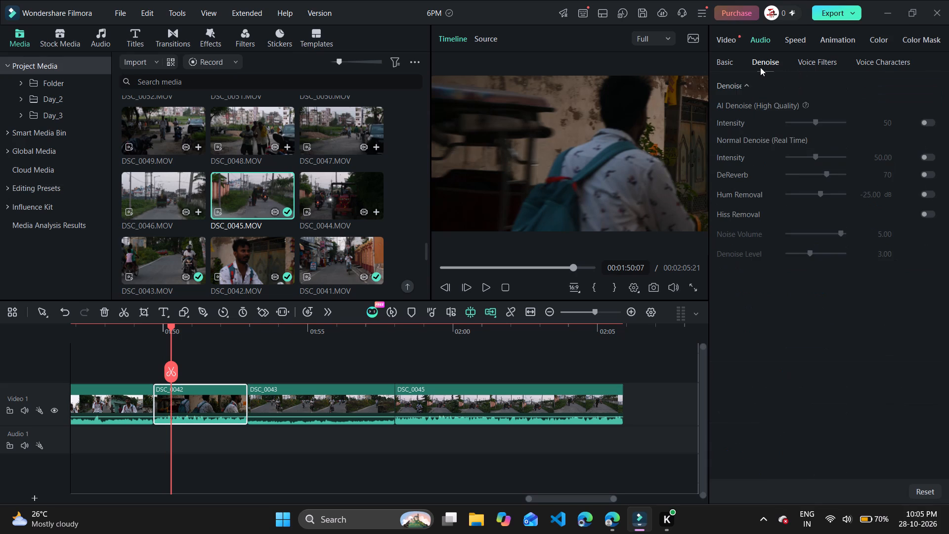
{"action": "left_click", "coordinate": [734, 64]}
{"action": "left_click", "coordinate": [770, 62]}
{"action": "left_click", "coordinate": [805, 59]}
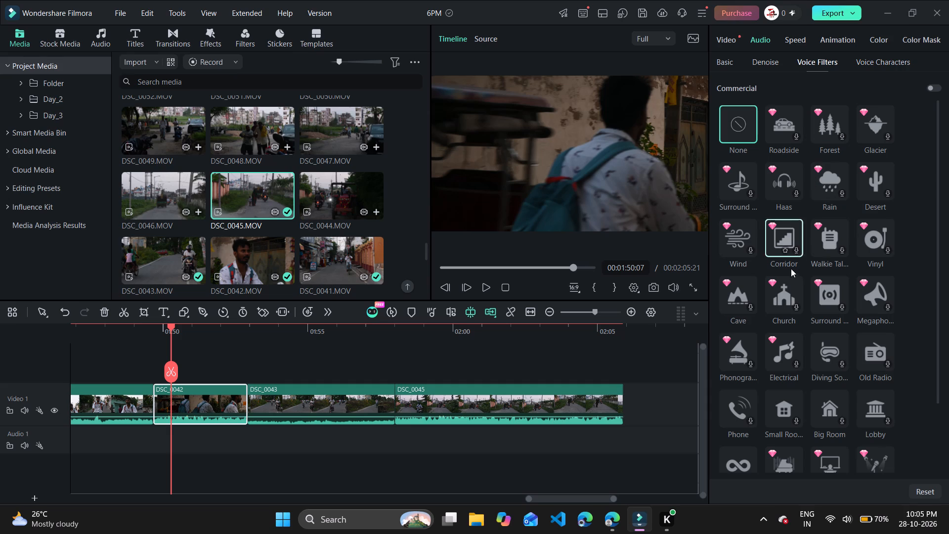
{"action": "left_click", "coordinate": [869, 59]}
{"action": "left_click", "coordinate": [819, 68]}
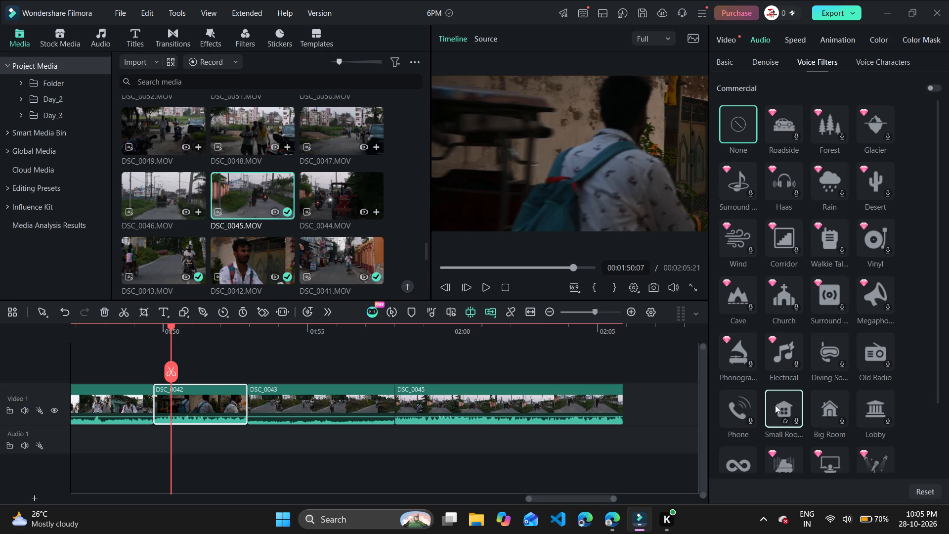
{"action": "scroll", "coordinate": [774, 405], "scroll_direction": "up", "scroll_amount": 1}
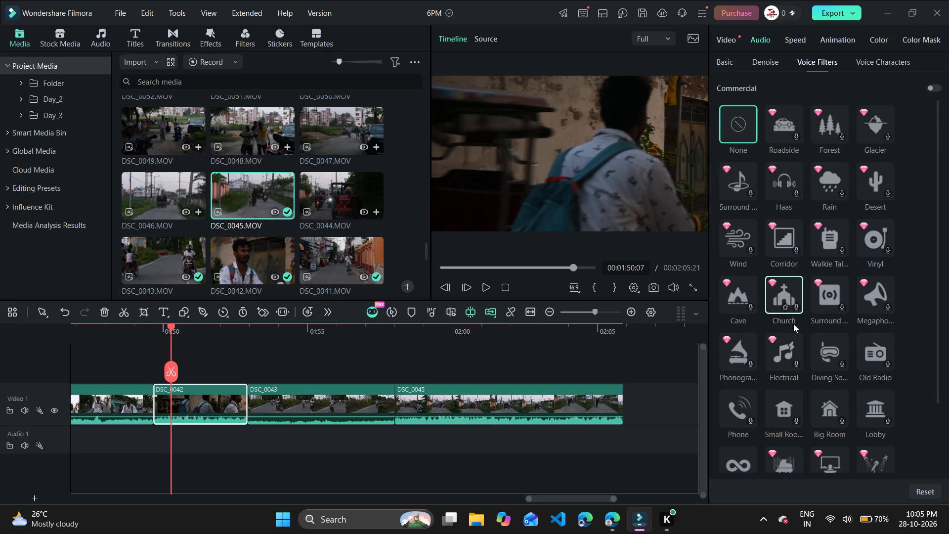
{"action": "scroll", "coordinate": [800, 343], "scroll_direction": "up", "scroll_amount": 2}
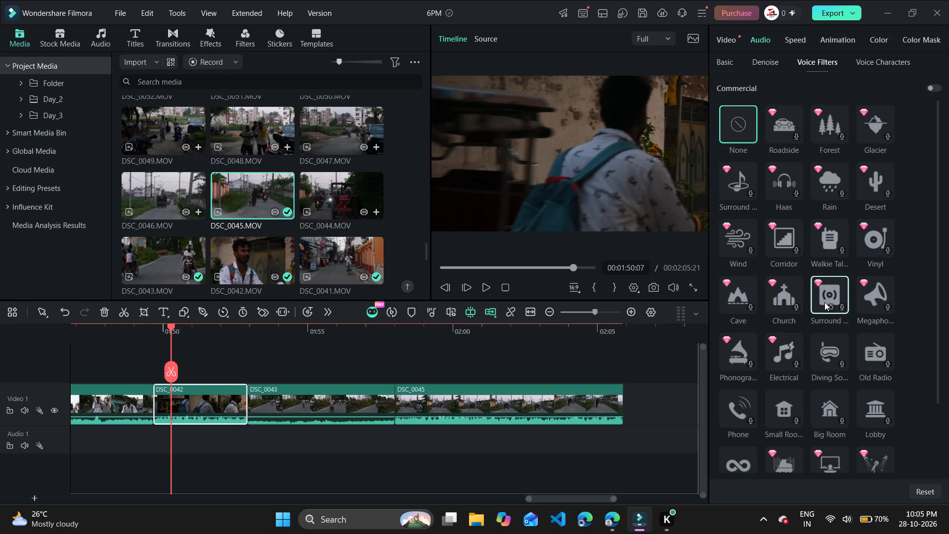
{"action": "scroll", "coordinate": [768, 182], "scroll_direction": "up", "scroll_amount": 1}
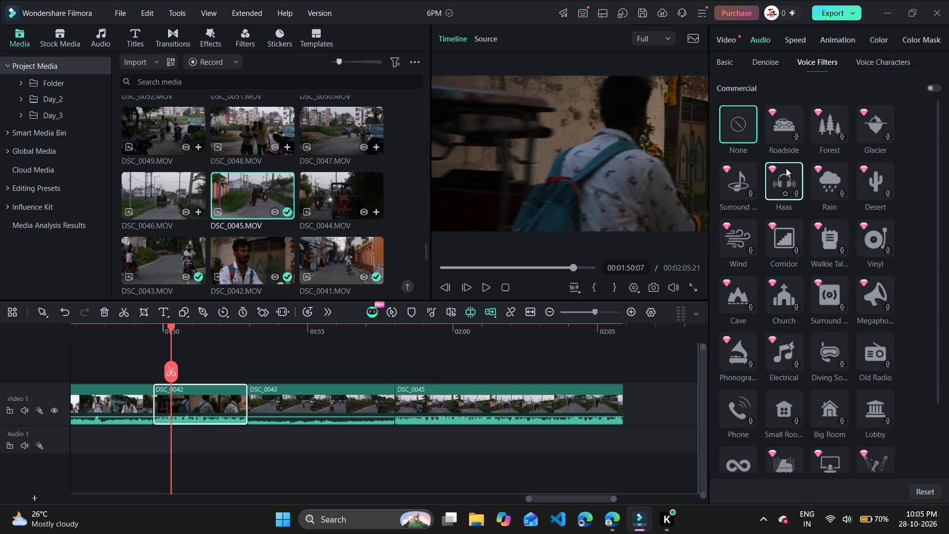
{"action": "scroll", "coordinate": [826, 158], "scroll_direction": "up", "scroll_amount": 2}
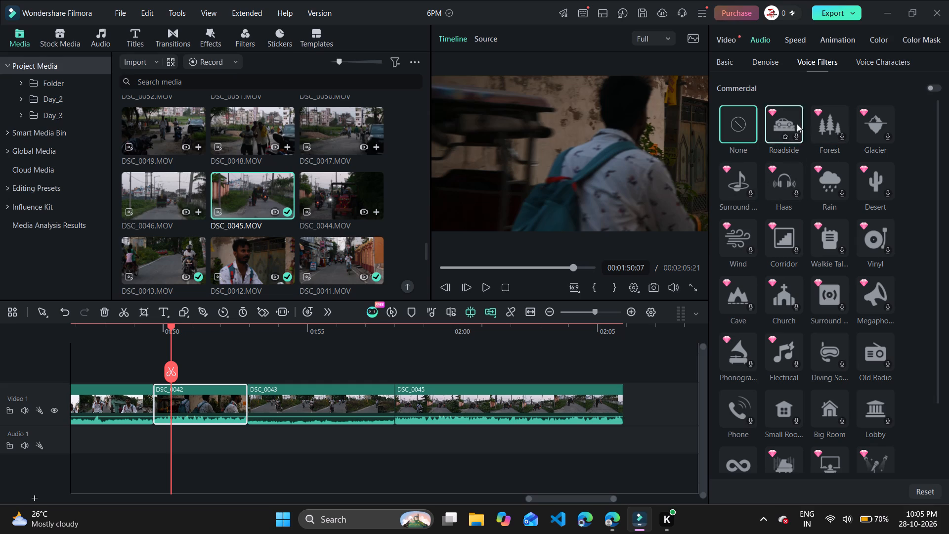
{"action": "scroll", "coordinate": [786, 78], "scroll_direction": "up", "scroll_amount": 1}
{"action": "double_click", "coordinate": [770, 60]}
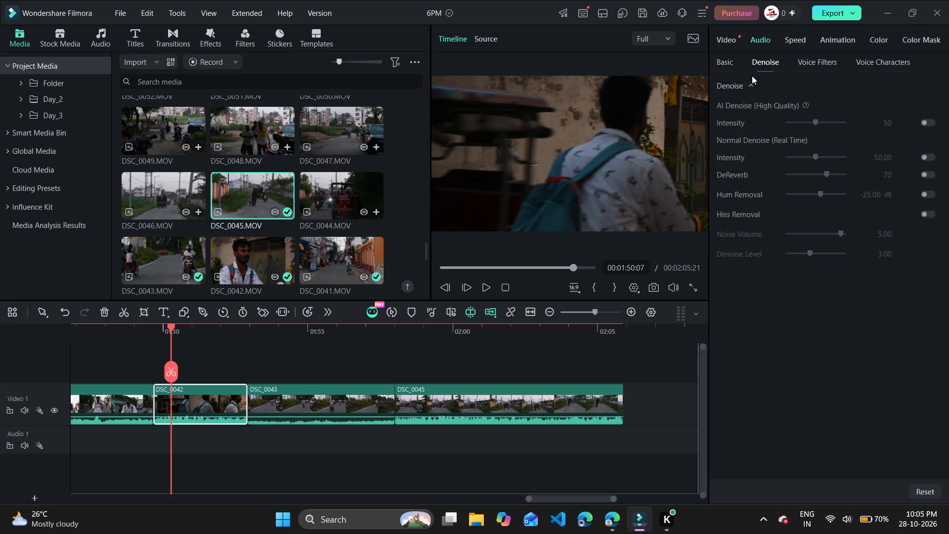
{"action": "left_click", "coordinate": [724, 68]}
{"action": "right_click", "coordinate": [770, 98]}
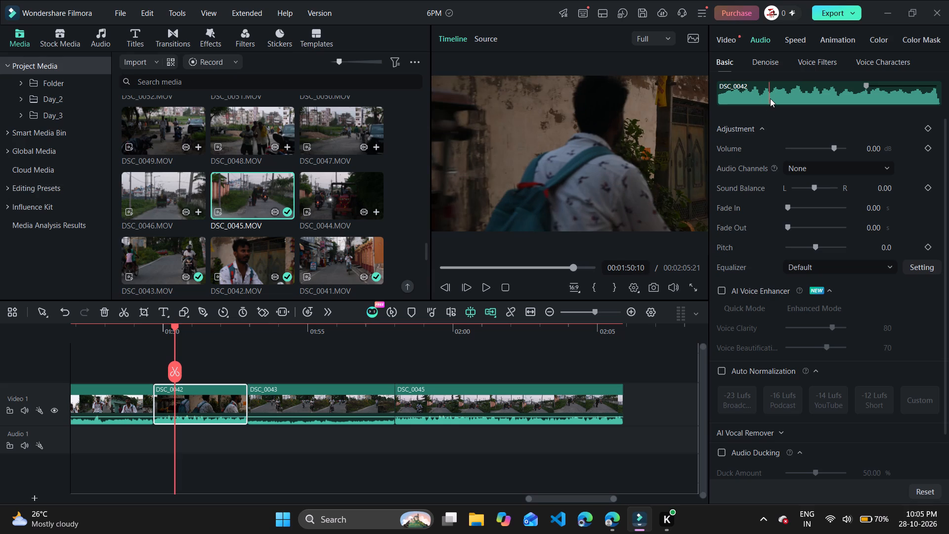
{"action": "double_click", "coordinate": [770, 98]}
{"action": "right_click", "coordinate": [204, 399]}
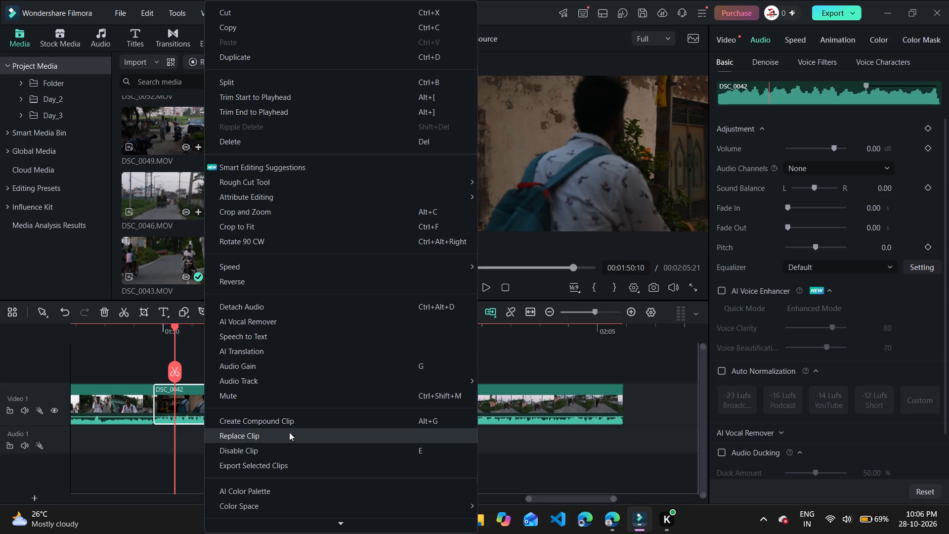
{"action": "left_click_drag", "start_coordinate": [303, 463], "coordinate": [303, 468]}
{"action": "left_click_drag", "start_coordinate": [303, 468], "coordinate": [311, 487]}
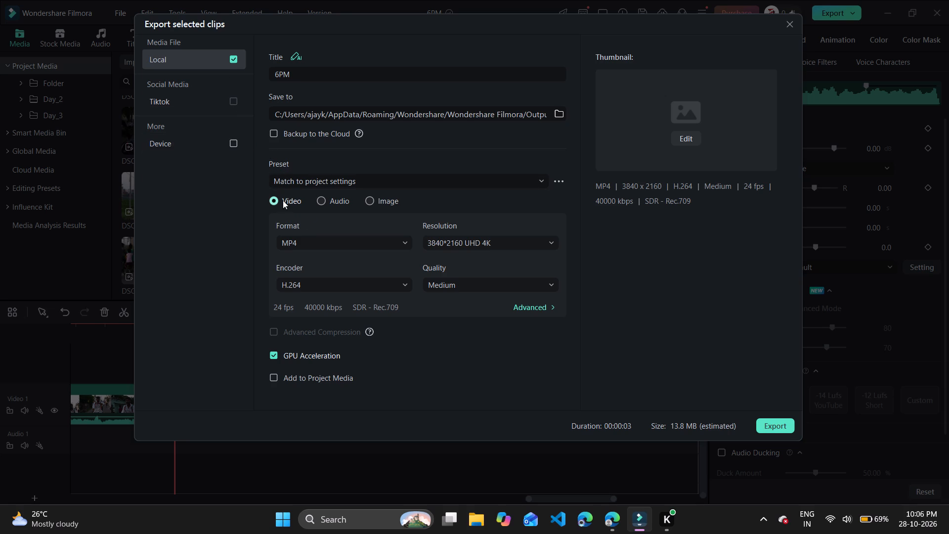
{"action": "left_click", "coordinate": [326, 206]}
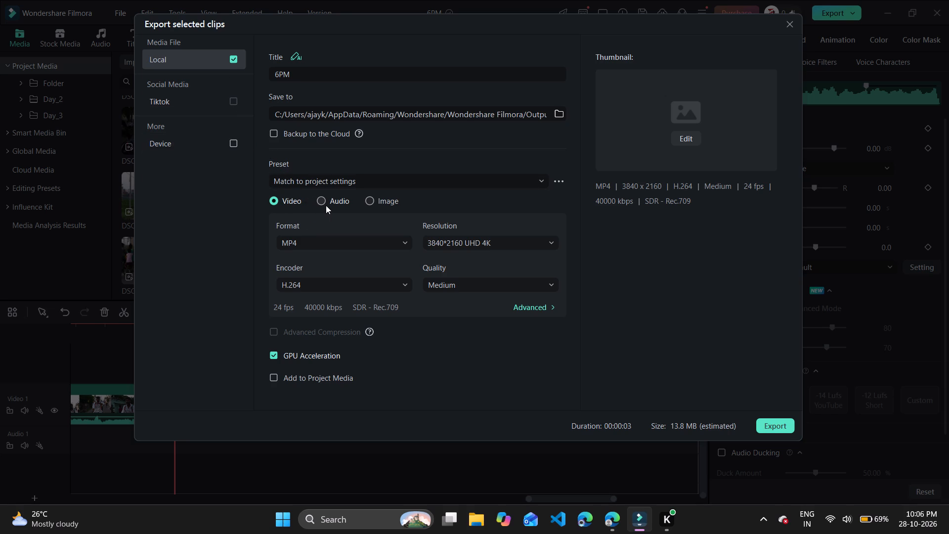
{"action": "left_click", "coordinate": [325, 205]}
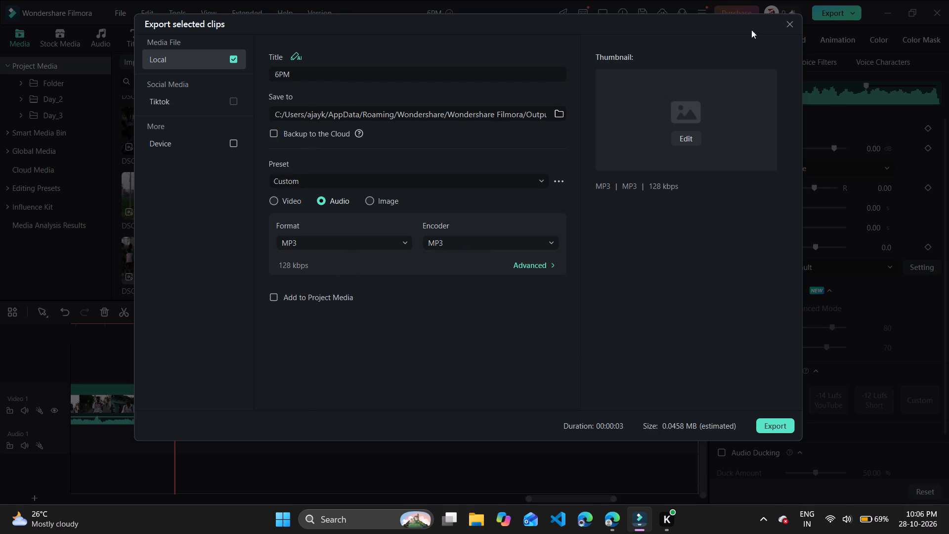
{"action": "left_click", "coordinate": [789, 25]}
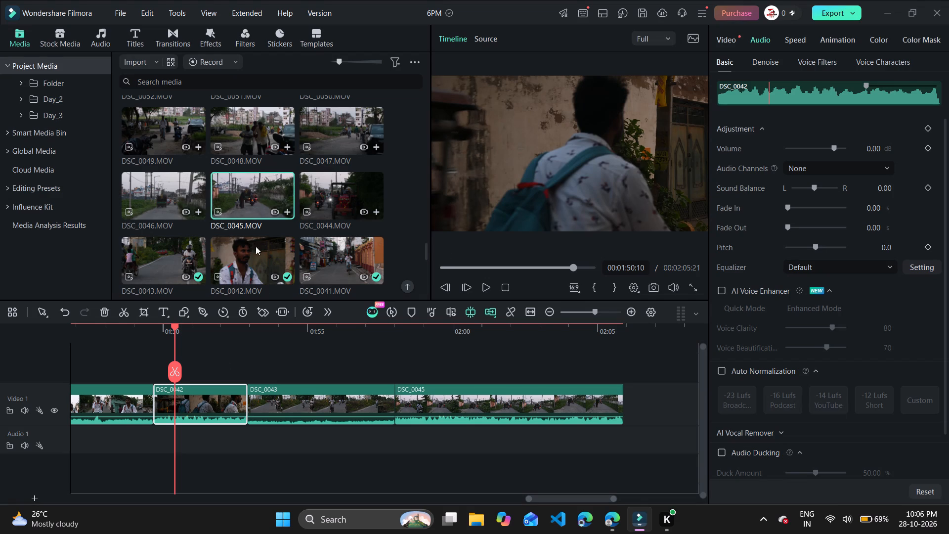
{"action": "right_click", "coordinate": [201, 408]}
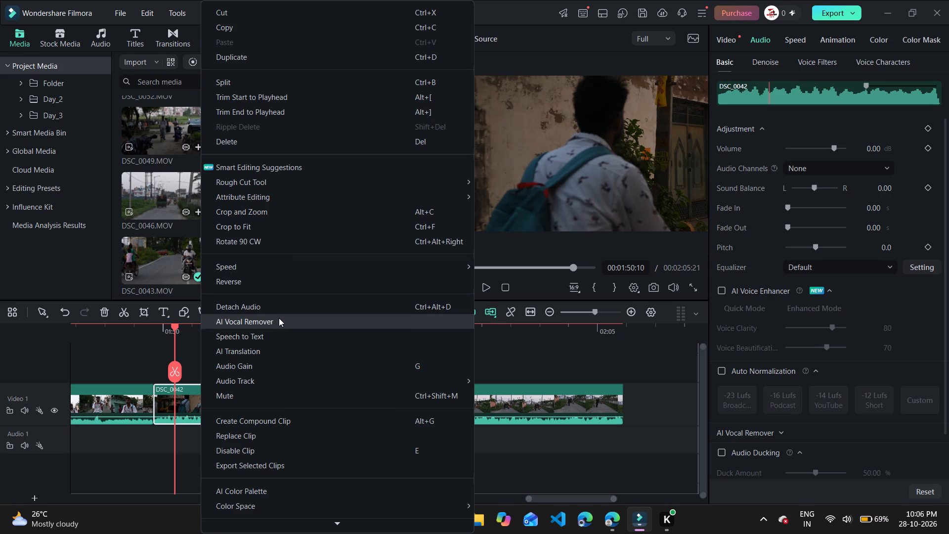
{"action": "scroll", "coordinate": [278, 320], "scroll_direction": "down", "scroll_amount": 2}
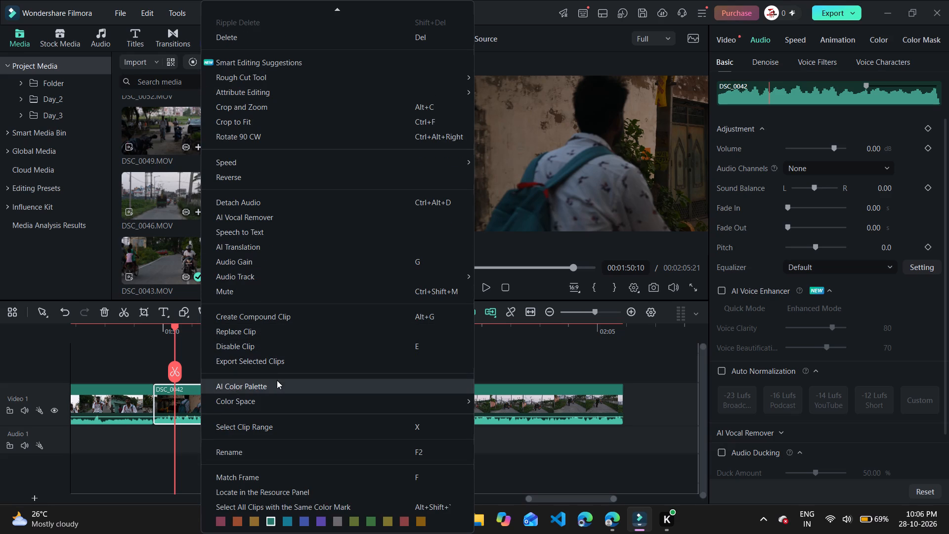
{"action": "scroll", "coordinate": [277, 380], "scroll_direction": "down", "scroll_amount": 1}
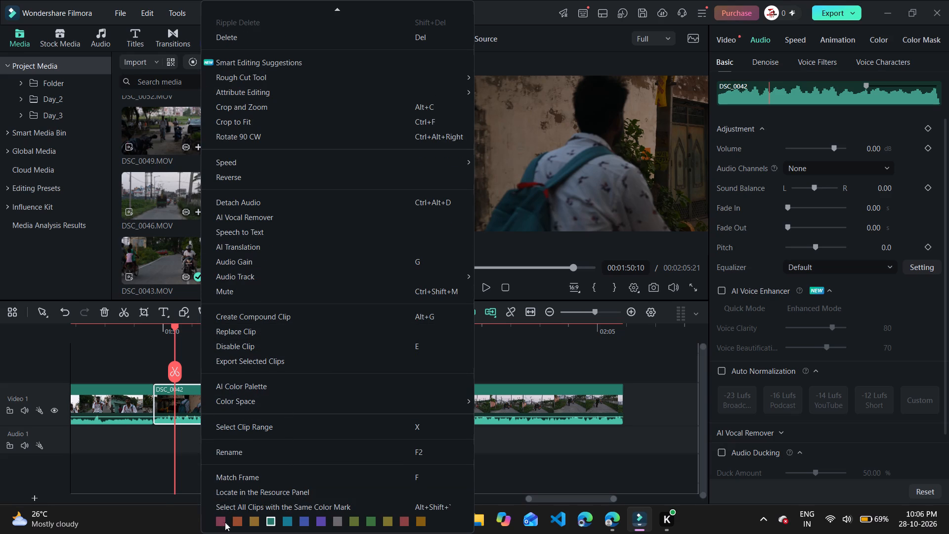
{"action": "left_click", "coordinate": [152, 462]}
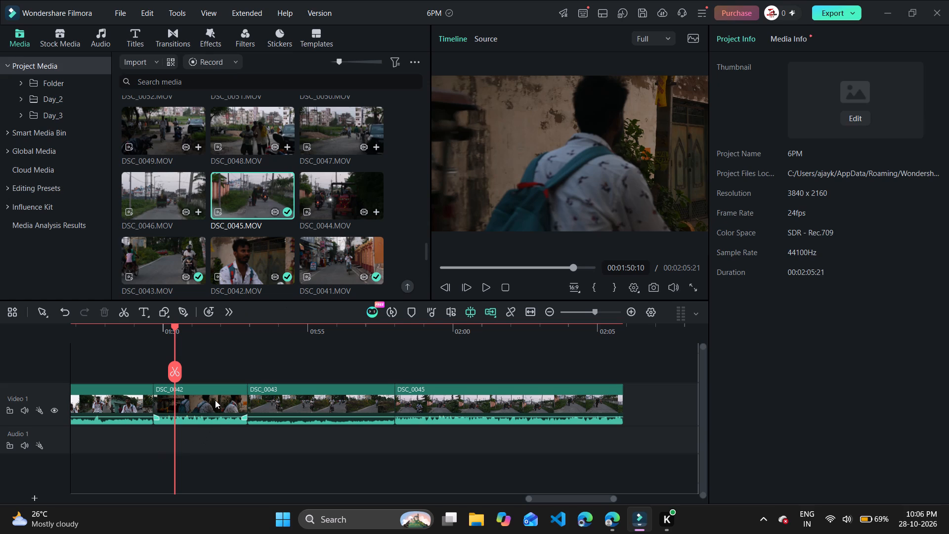
Select DSC_0042 on the timeline and examine its basic audio settings from Volume down to Audio Ducking.
{"action": "double_click", "coordinate": [215, 400]}
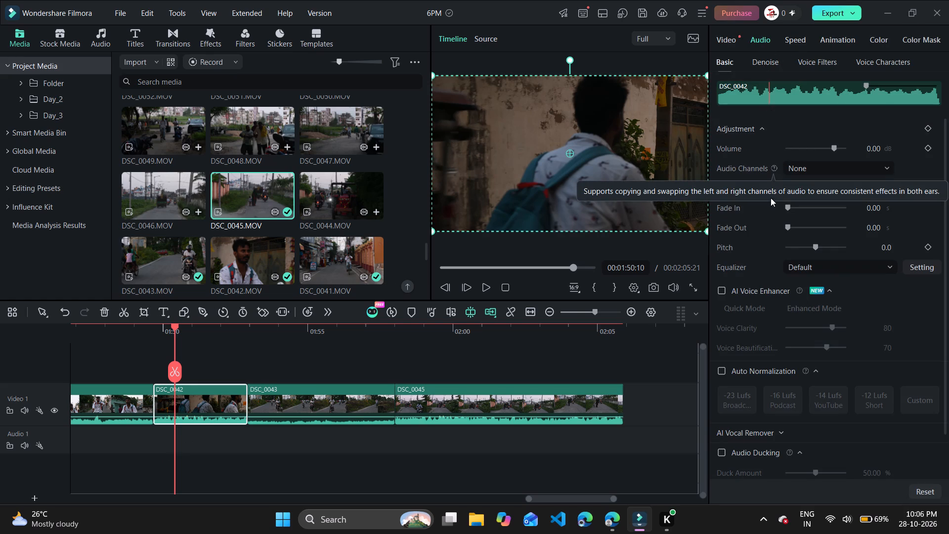
{"action": "scroll", "coordinate": [778, 263], "scroll_direction": "down", "scroll_amount": 1}
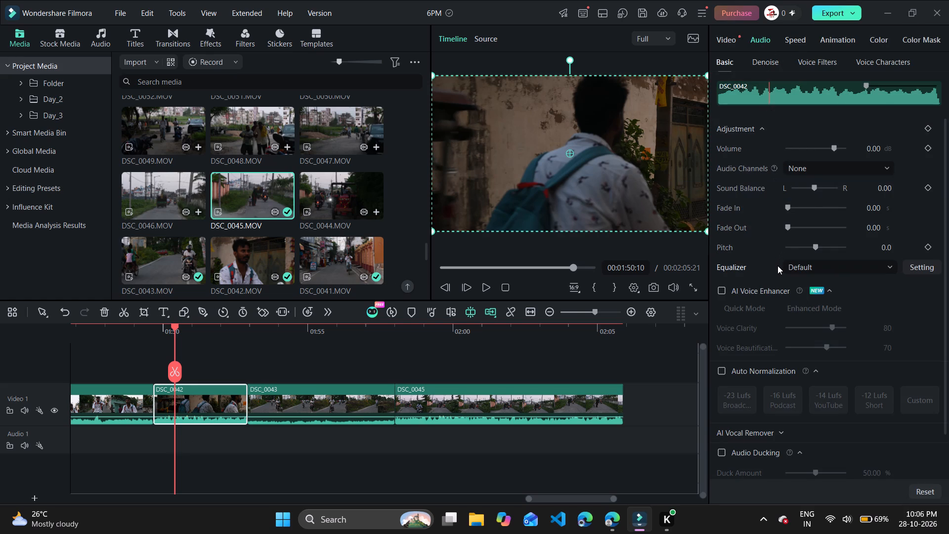
{"action": "scroll", "coordinate": [777, 266], "scroll_direction": "down", "scroll_amount": 2}
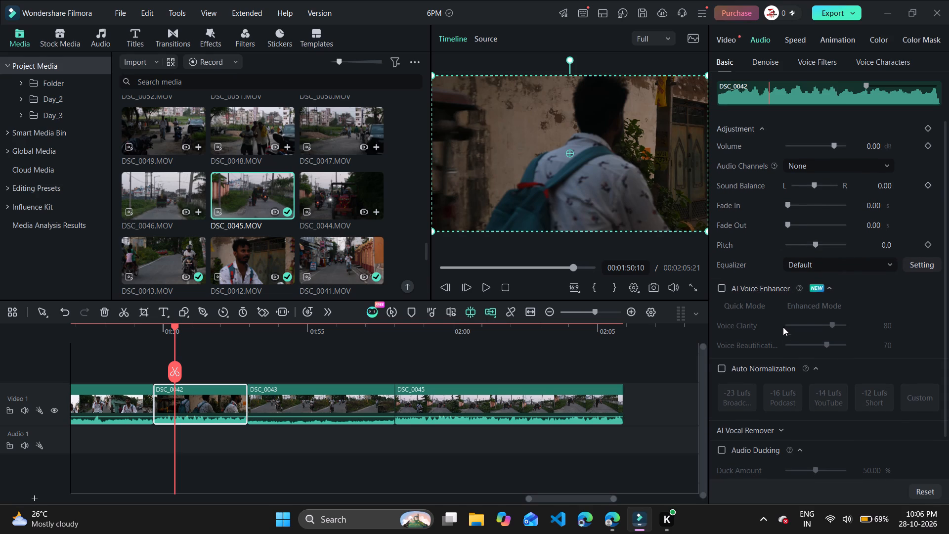
{"action": "scroll", "coordinate": [761, 390], "scroll_direction": "down", "scroll_amount": 3}
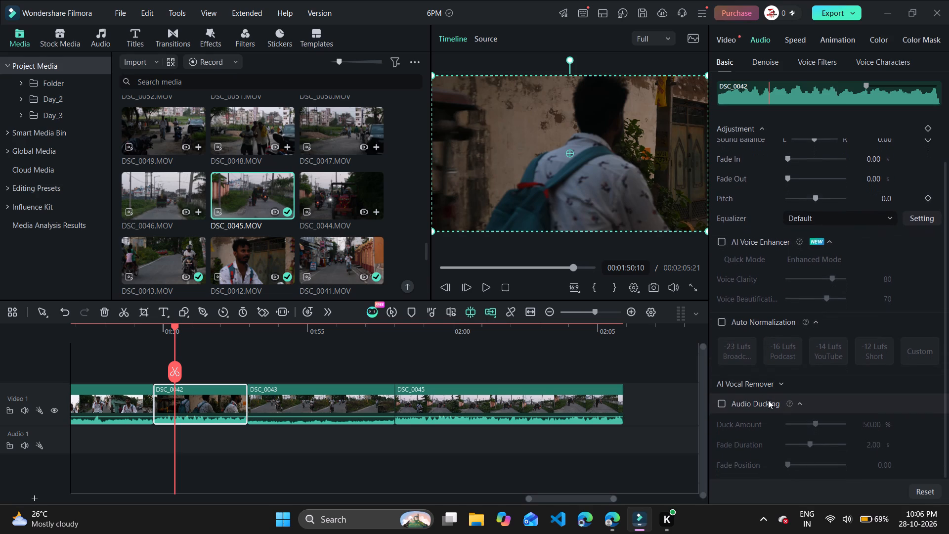
{"action": "scroll", "coordinate": [768, 400], "scroll_direction": "down", "scroll_amount": 3}
{"action": "scroll", "coordinate": [769, 401], "scroll_direction": "up", "scroll_amount": 9}
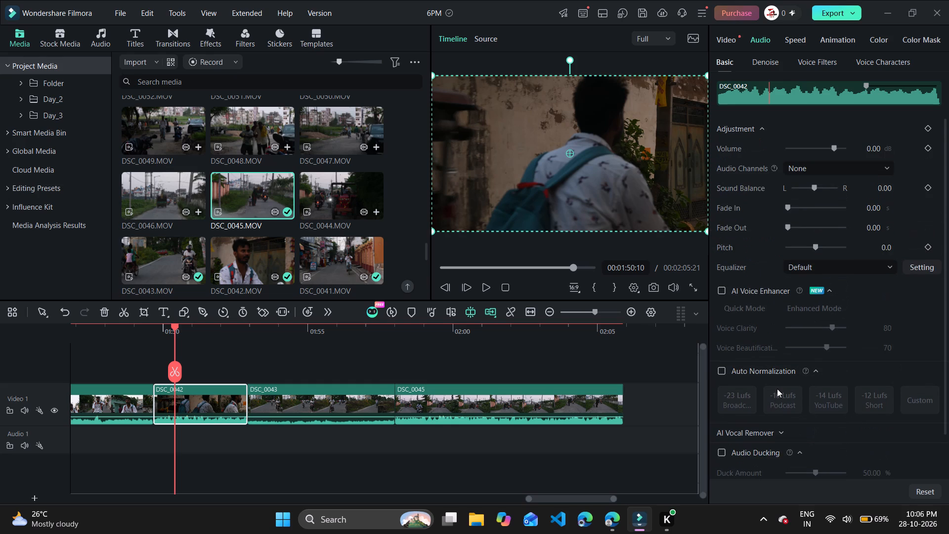
{"action": "scroll", "coordinate": [777, 389], "scroll_direction": "up", "scroll_amount": 3}
Look through DSC_0042's Denoise, Voice Filters and Voice Characters options and the additional AI tools for the clip.
{"action": "left_click", "coordinate": [762, 62]}
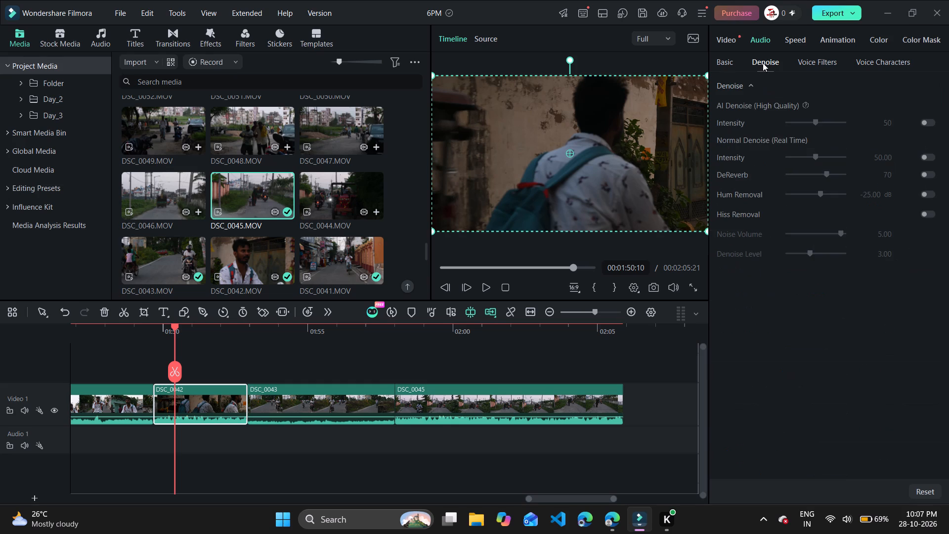
{"action": "left_click", "coordinate": [813, 62]}
{"action": "left_click", "coordinate": [874, 66]}
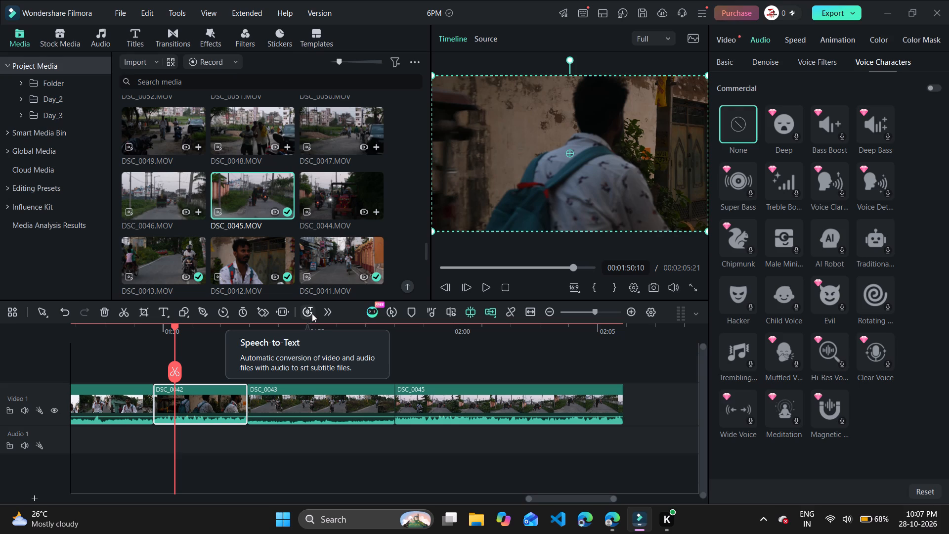
{"action": "left_click", "coordinate": [326, 313]}
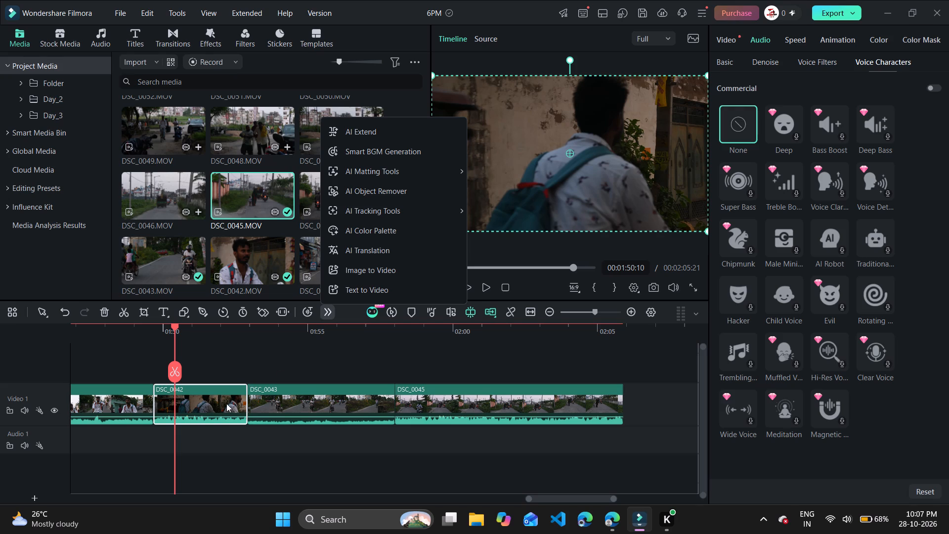
{"action": "left_click", "coordinate": [215, 420]}
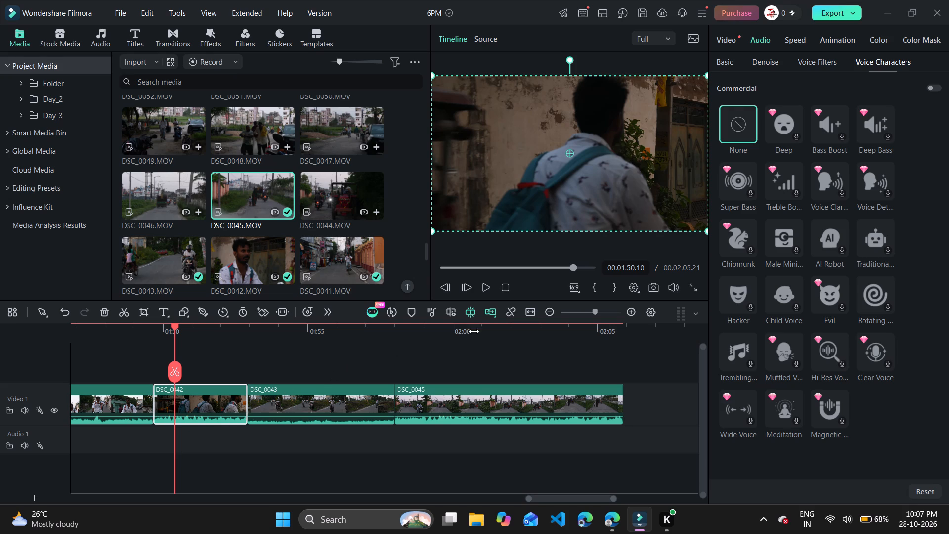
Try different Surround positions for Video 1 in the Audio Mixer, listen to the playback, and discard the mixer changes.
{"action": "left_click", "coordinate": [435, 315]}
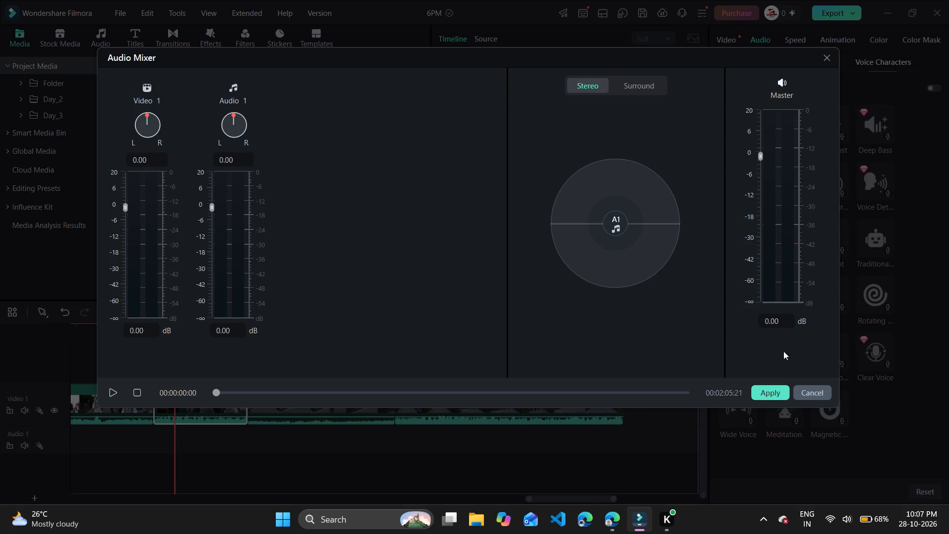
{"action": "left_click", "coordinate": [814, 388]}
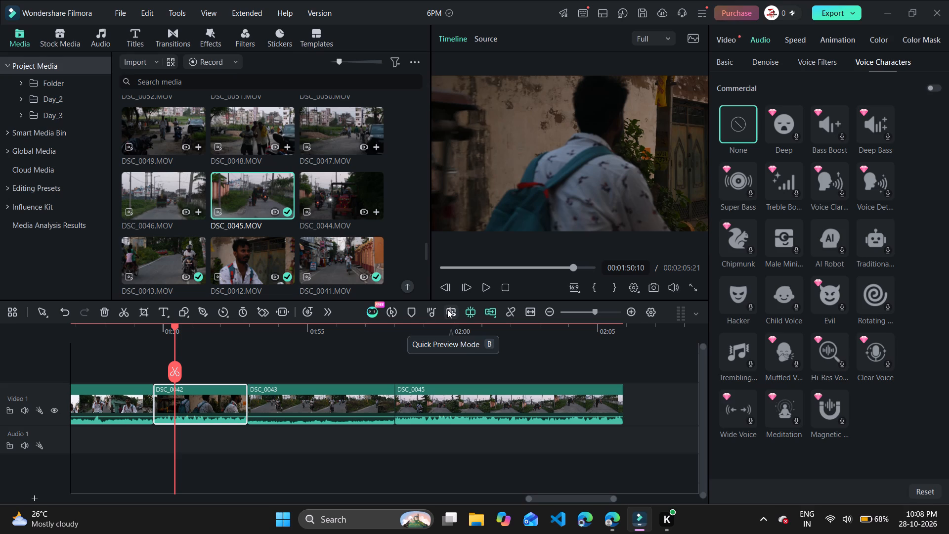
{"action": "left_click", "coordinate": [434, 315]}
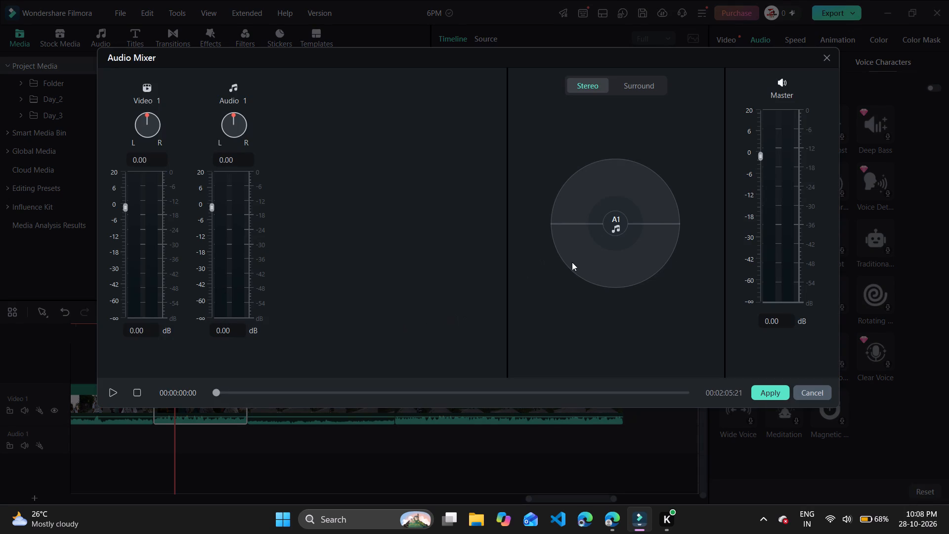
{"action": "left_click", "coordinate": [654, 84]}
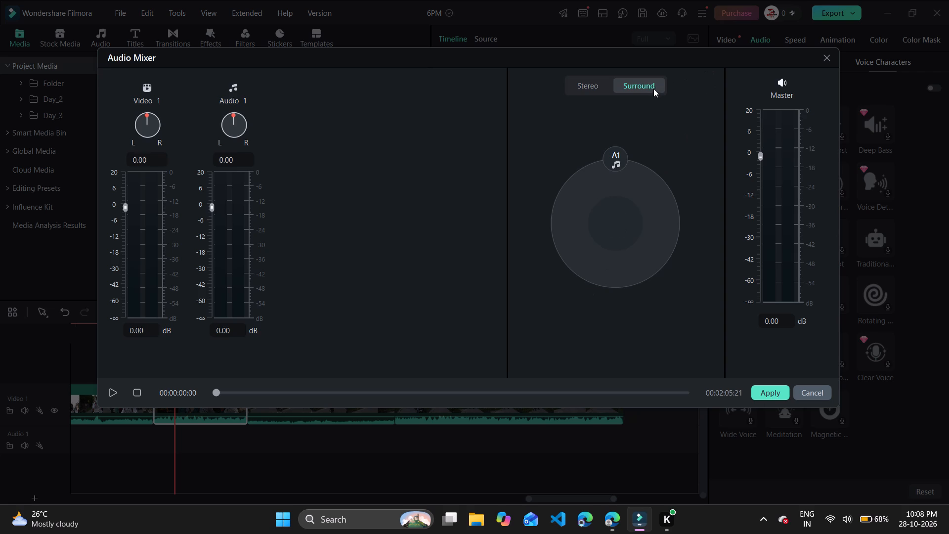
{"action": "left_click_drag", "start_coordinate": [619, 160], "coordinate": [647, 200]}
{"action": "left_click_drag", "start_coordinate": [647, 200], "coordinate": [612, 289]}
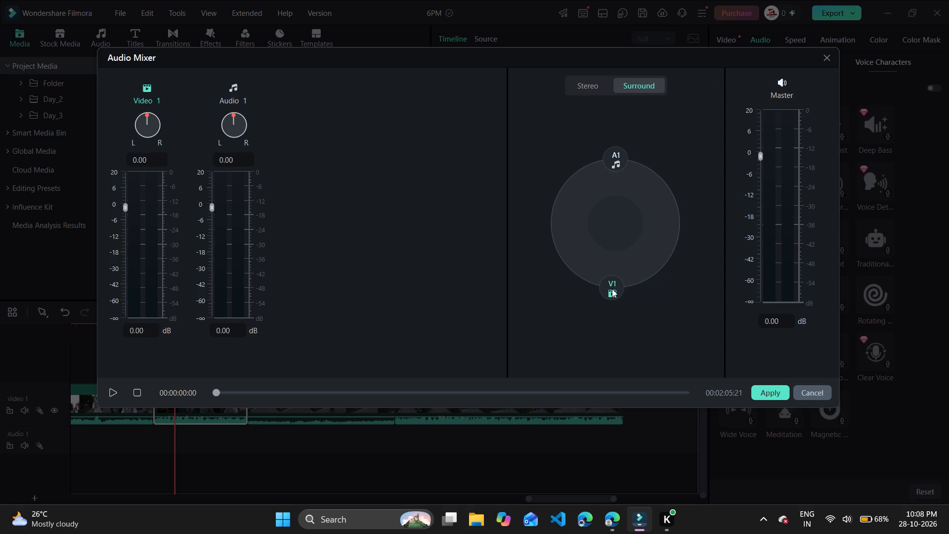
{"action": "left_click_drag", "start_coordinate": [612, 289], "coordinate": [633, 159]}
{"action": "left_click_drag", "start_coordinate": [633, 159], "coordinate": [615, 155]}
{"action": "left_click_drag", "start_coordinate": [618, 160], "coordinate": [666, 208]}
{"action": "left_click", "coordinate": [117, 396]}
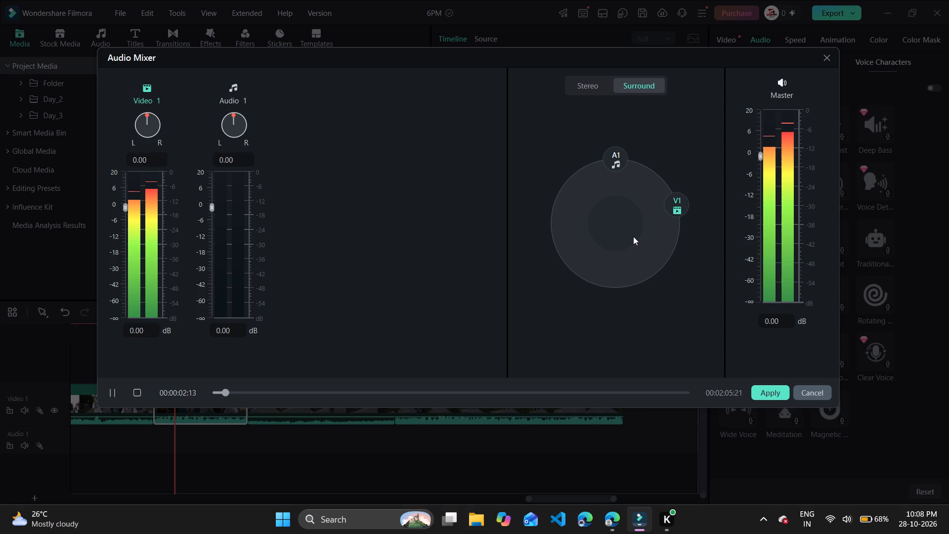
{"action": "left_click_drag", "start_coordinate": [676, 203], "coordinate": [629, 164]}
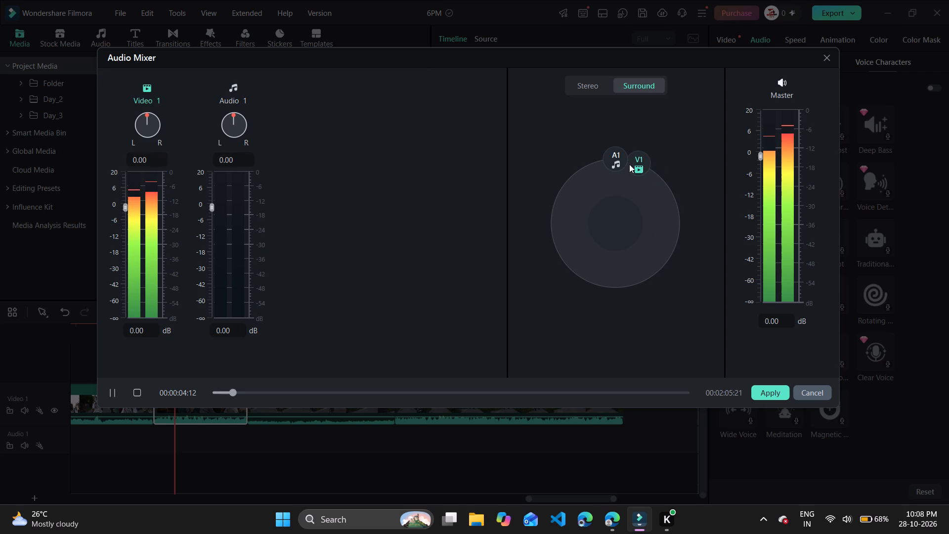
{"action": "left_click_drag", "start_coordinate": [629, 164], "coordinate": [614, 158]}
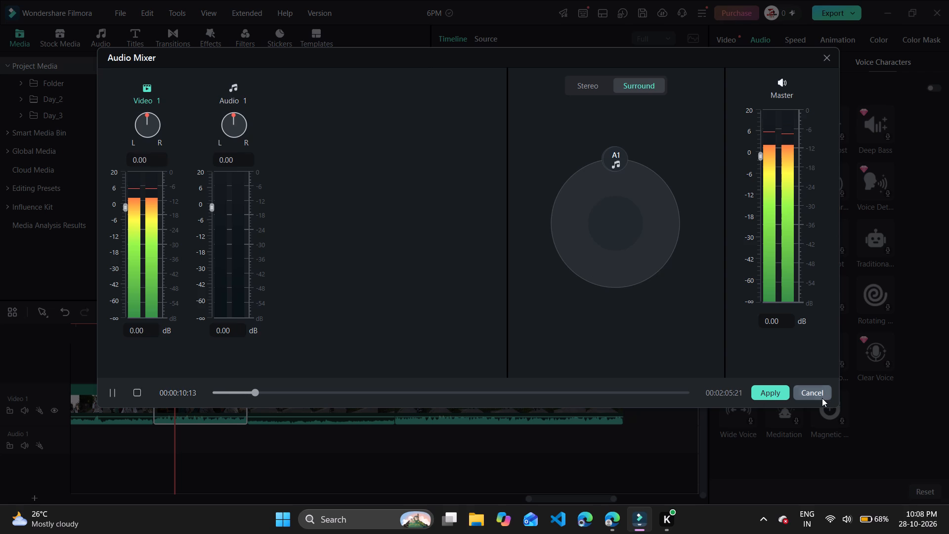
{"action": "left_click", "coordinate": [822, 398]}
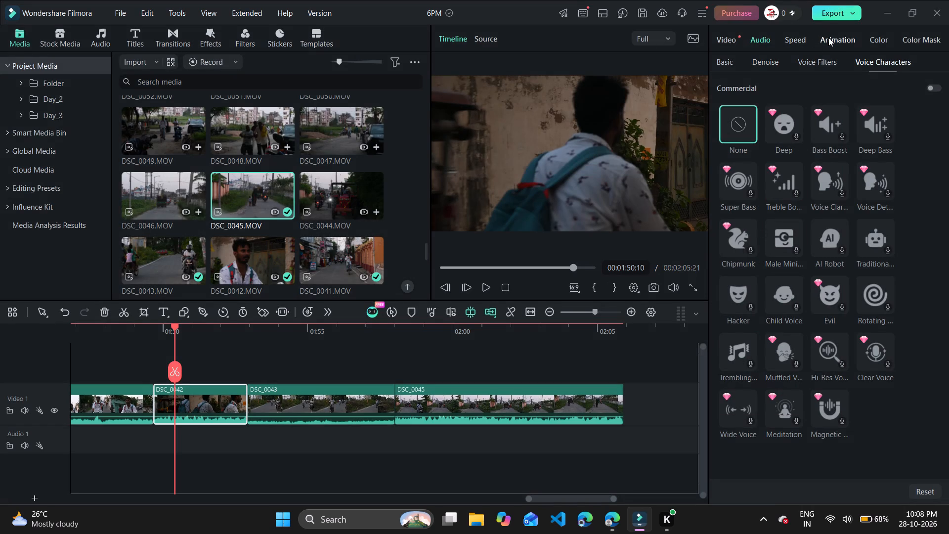
Revisit DSC_0042's Voice Filters and basic audio settings, and reposition the playhead on its waveform to 00:01:50:11.
{"action": "left_click", "coordinate": [824, 63]}
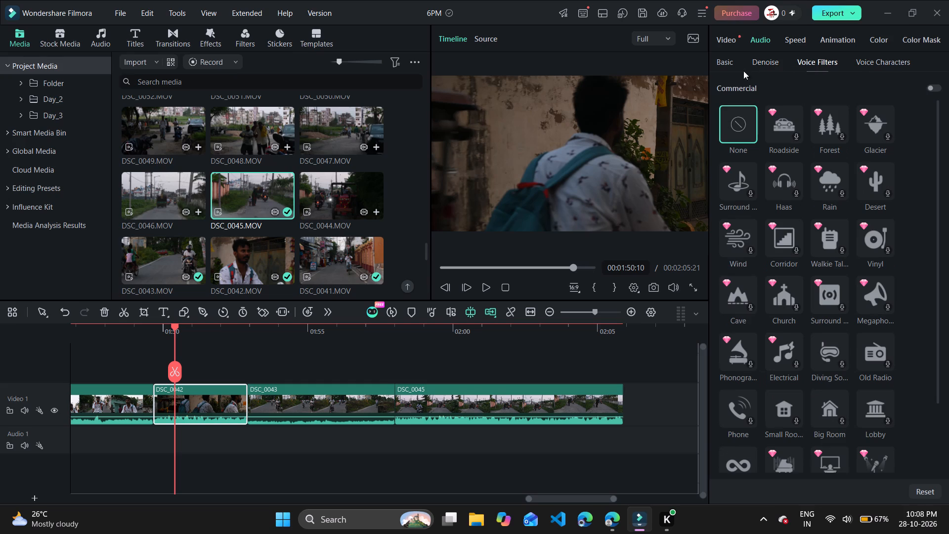
{"action": "left_click", "coordinate": [716, 62]}
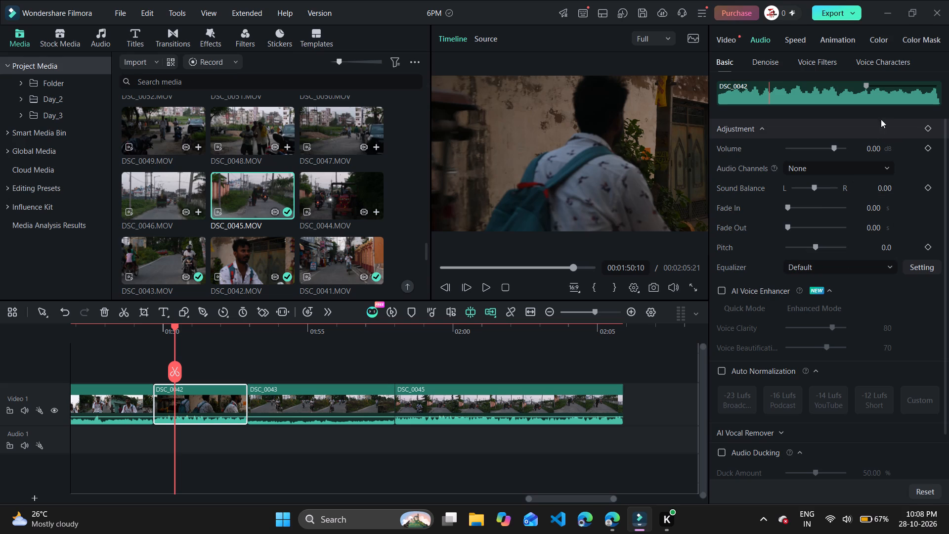
{"action": "right_click", "coordinate": [827, 96]}
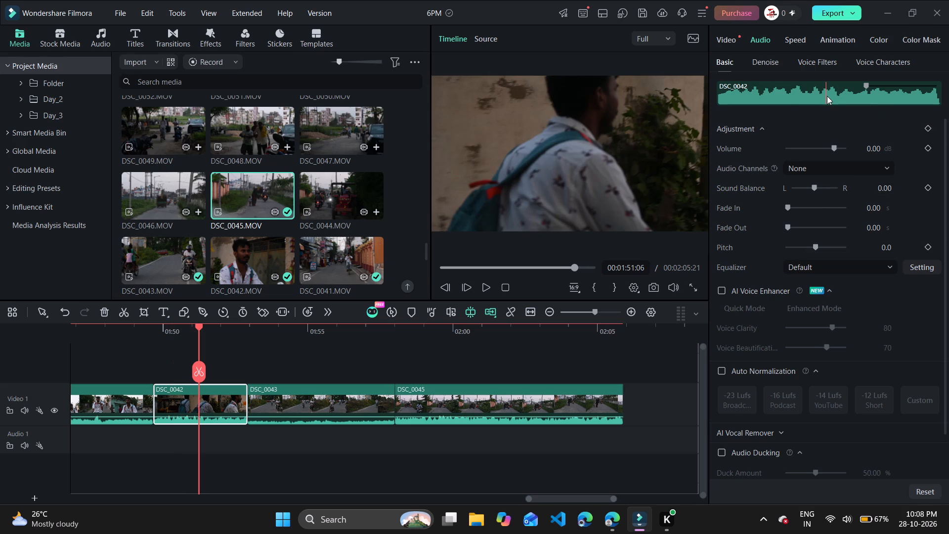
{"action": "left_click", "coordinate": [786, 98]}
{"action": "left_click", "coordinate": [772, 98]}
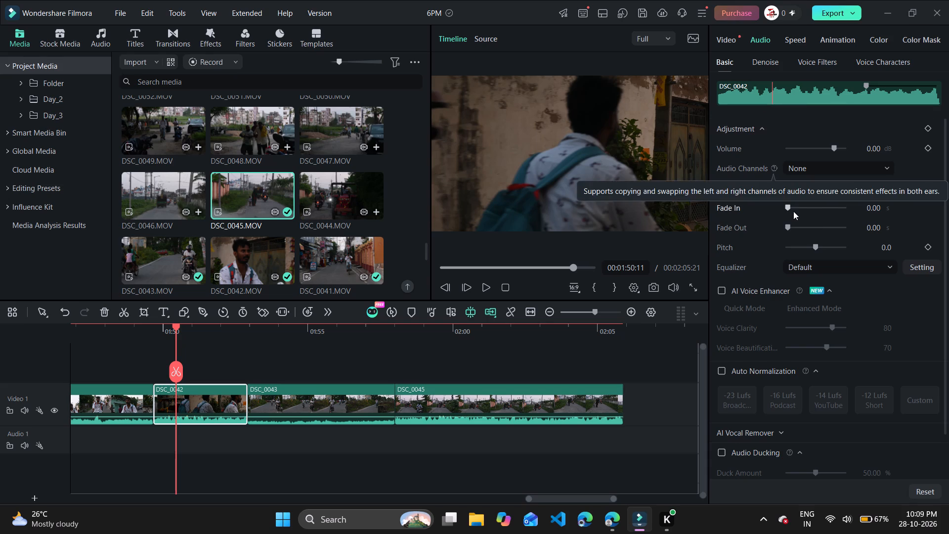
Set DSC_0042's equalizer to Classic and look over its remaining basic audio settings.
{"action": "scroll", "coordinate": [793, 211], "scroll_direction": "down", "scroll_amount": 3}
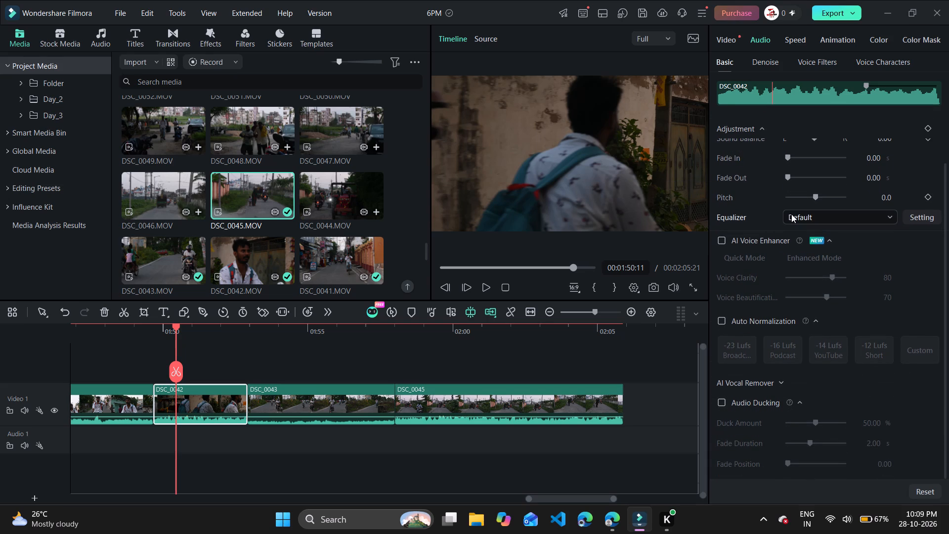
{"action": "scroll", "coordinate": [790, 213], "scroll_direction": "down", "scroll_amount": 7}
{"action": "scroll", "coordinate": [770, 292], "scroll_direction": "down", "scroll_amount": 2}
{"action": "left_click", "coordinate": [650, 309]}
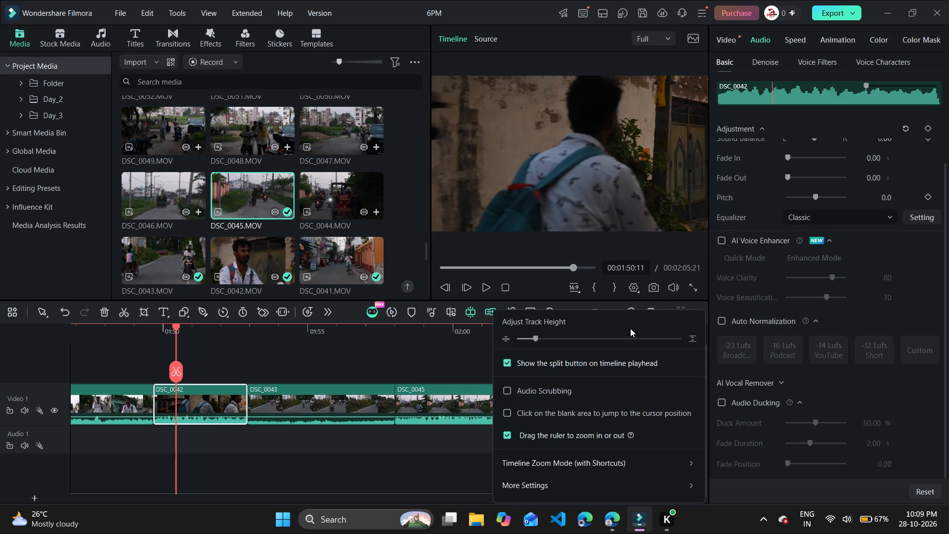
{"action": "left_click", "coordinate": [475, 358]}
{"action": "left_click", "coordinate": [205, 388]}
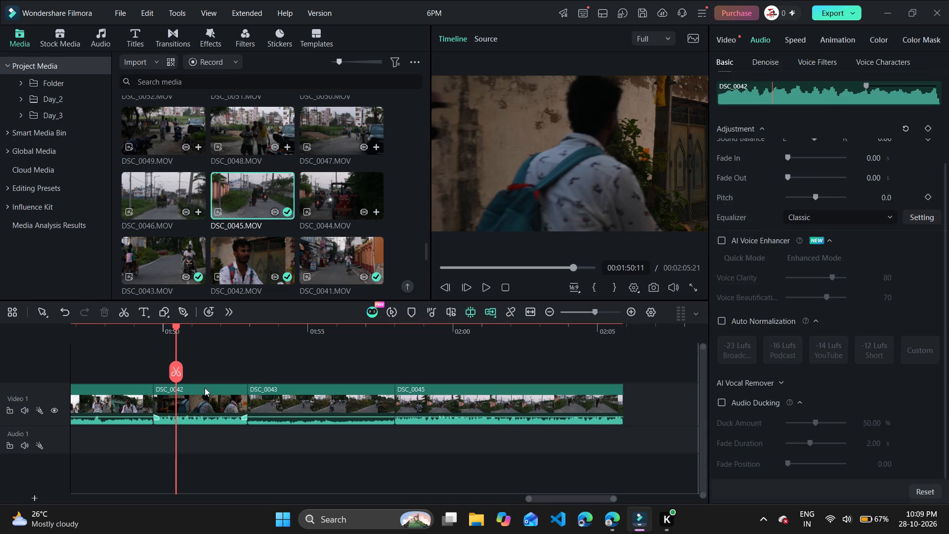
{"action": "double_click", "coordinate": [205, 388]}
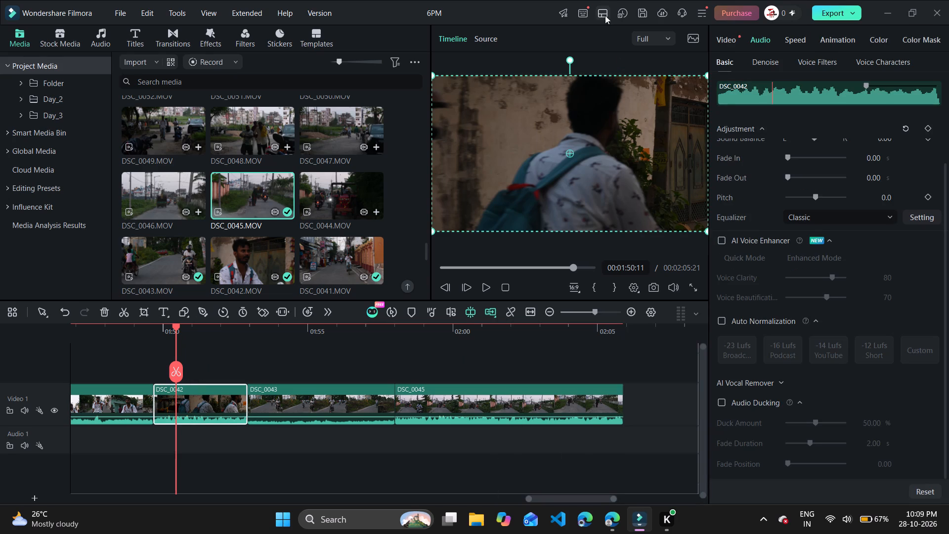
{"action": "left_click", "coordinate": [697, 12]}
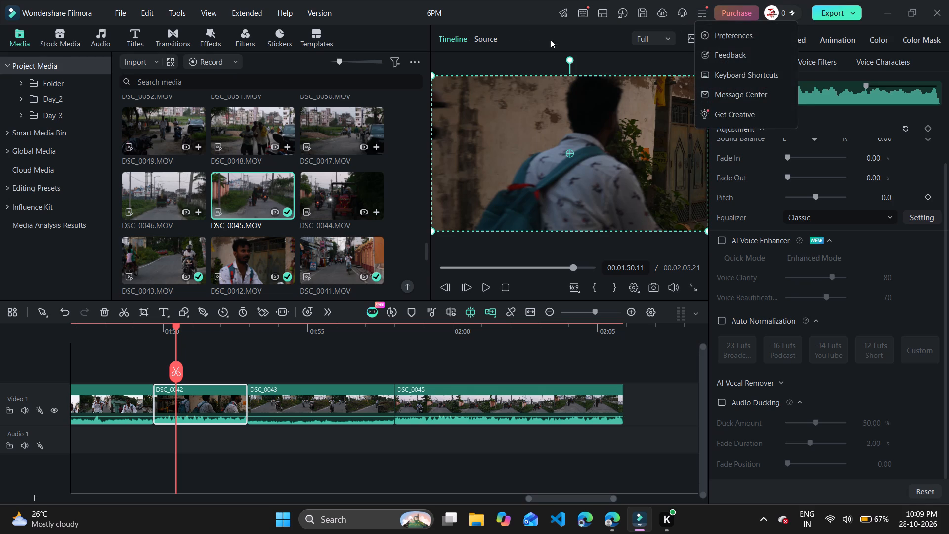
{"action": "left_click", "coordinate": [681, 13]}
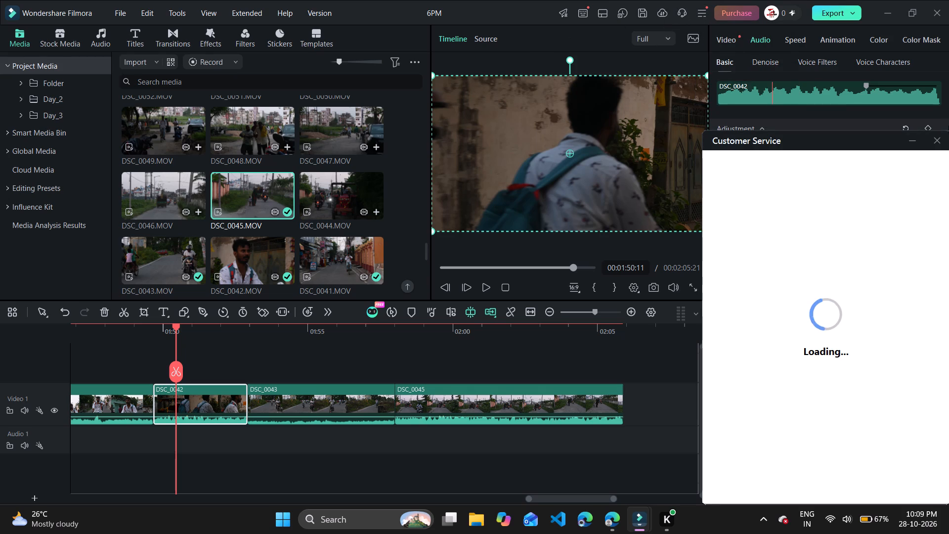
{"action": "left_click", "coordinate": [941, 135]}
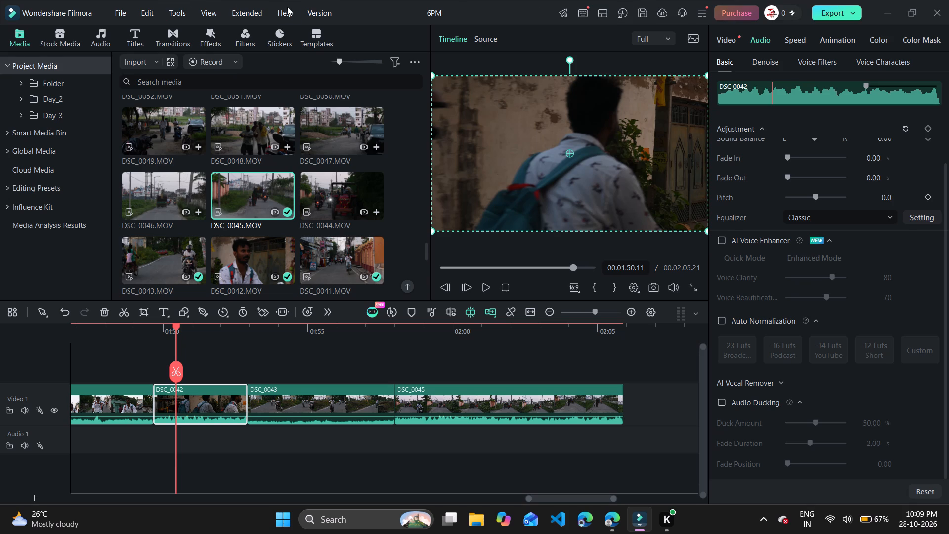
Open the online Filmora user guide, return to the 6PM project and look over the available help options.
{"action": "key", "text": "F1"}
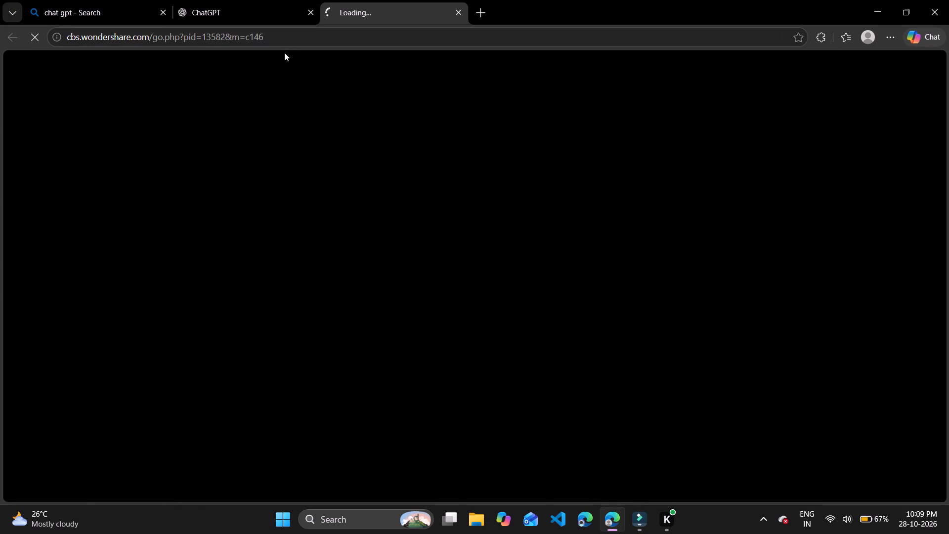
{"action": "key", "text": "alt+Tab"}
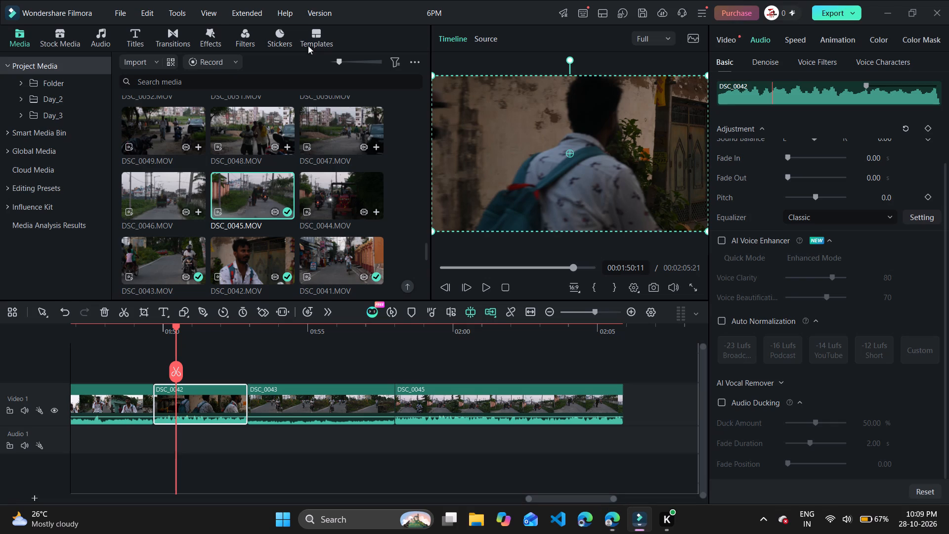
{"action": "left_click", "coordinate": [297, 14]}
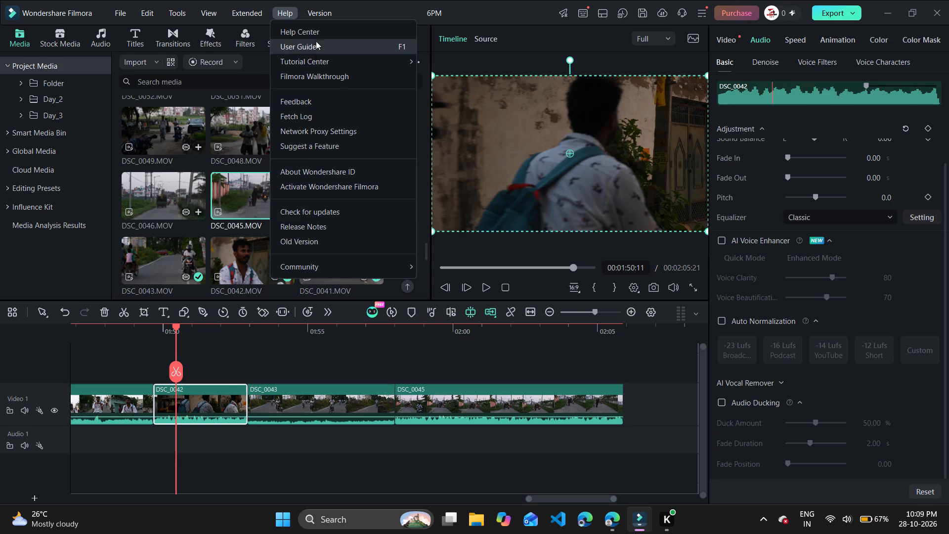
{"action": "left_click", "coordinate": [360, 9]}
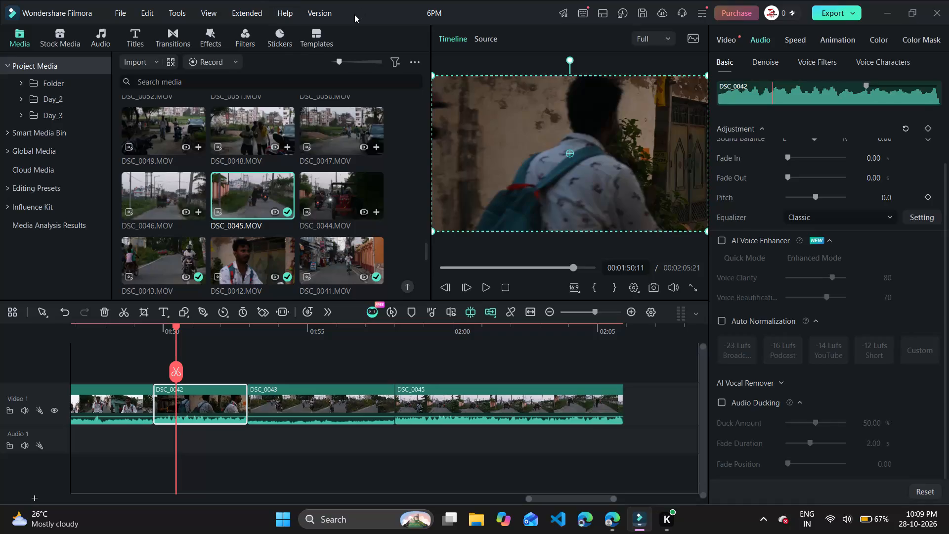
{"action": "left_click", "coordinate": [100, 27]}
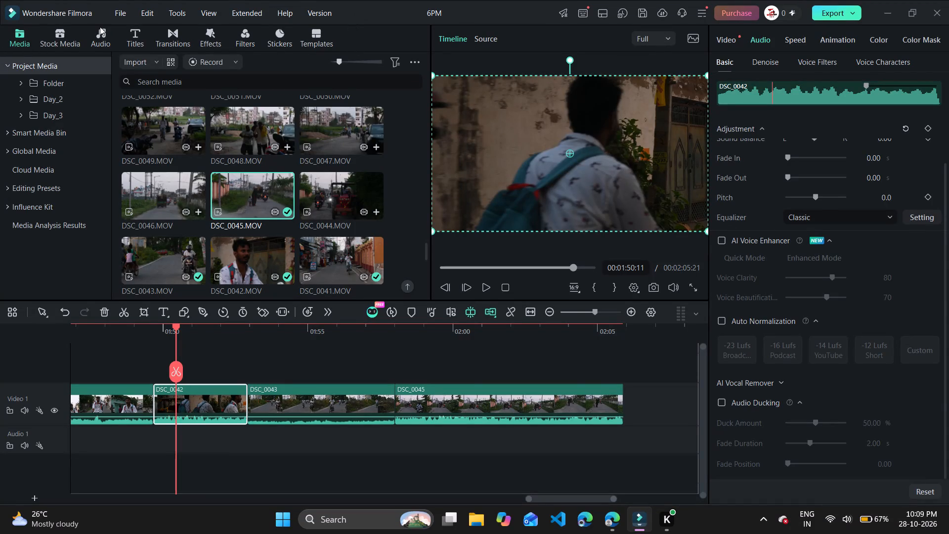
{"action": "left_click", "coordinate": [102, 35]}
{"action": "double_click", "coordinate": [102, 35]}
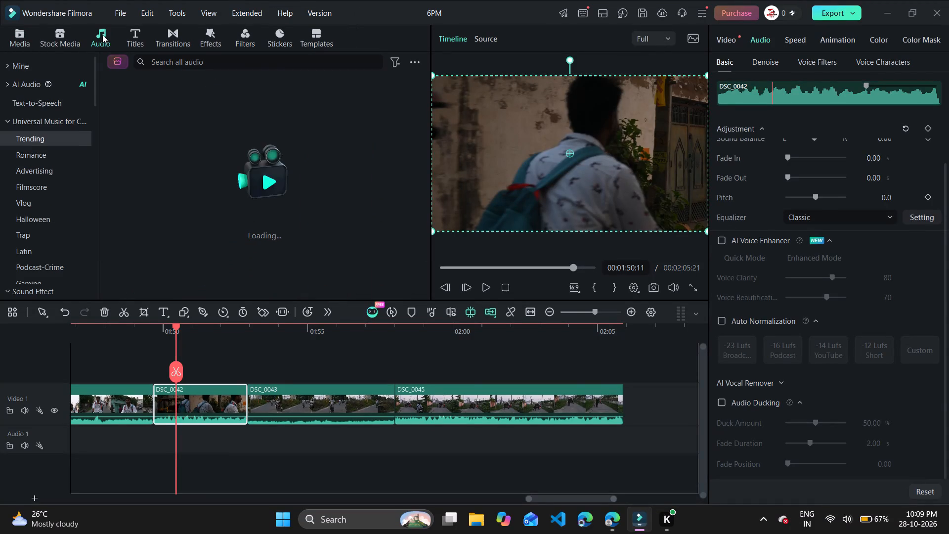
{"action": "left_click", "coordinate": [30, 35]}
Switch to the Filmora user guide in the browser, skim its topics and search the Filmora resources for "split audio and vice".
{"action": "key", "text": "alt+Tab"}
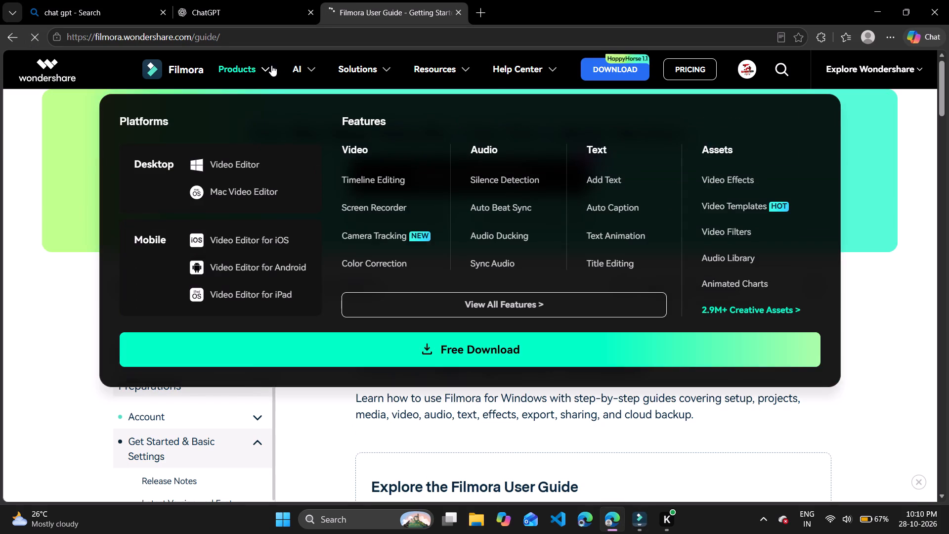
{"action": "scroll", "coordinate": [294, 67], "scroll_direction": "down", "scroll_amount": 4}
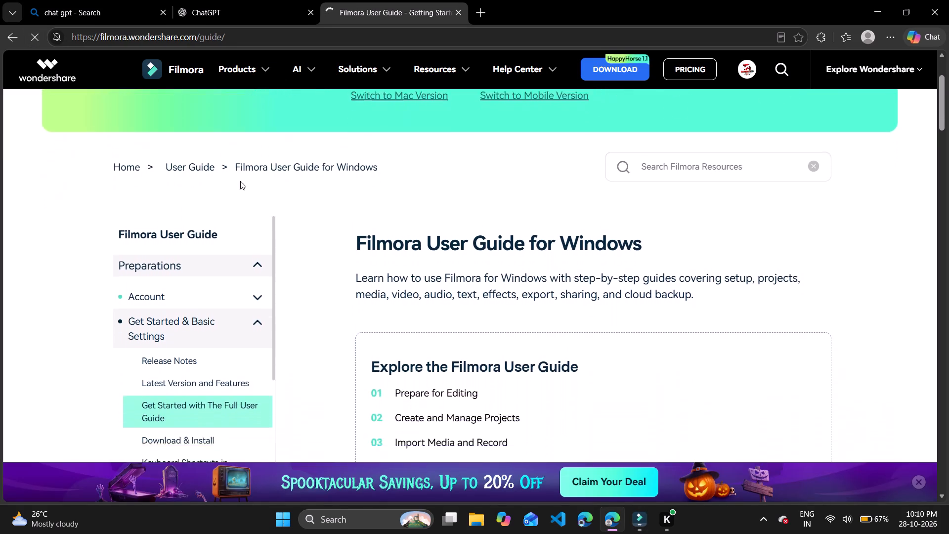
{"action": "scroll", "coordinate": [240, 181], "scroll_direction": "down", "scroll_amount": 2}
{"action": "scroll", "coordinate": [193, 241], "scroll_direction": "down", "scroll_amount": 1}
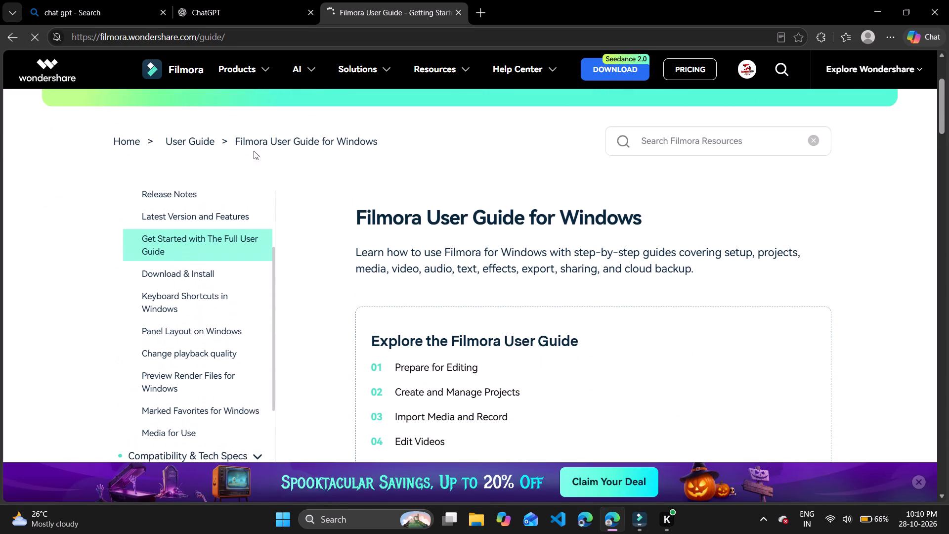
{"action": "scroll", "coordinate": [254, 151], "scroll_direction": "down", "scroll_amount": 1}
{"action": "scroll", "coordinate": [767, 135], "scroll_direction": "down", "scroll_amount": 1}
{"action": "left_click", "coordinate": [768, 134]}
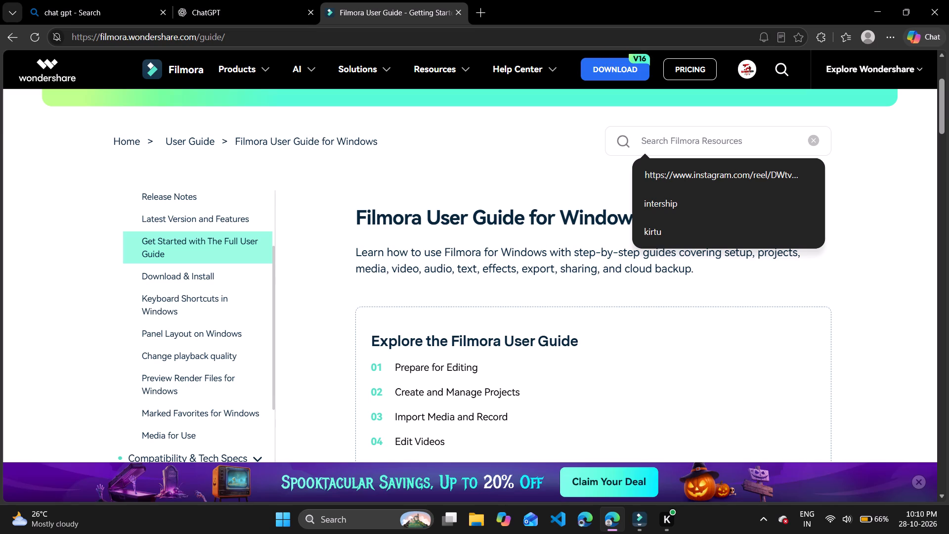
{"action": "type", "text": "split"}
{"action": "key", "text": "space"}
{"action": "type", "text": "auri"}
{"action": "key", "text": "BackSpace"}
{"action": "key", "text": "BackSpace"}
{"action": "type", "text": "dioa"}
{"action": "key", "text": "space"}
{"action": "key", "text": "BackSpace"}
{"action": "key", "text": "BackSpace"}
{"action": "key", "text": "space"}
{"action": "type", "text": "and vice"}
{"action": "key", "text": "Return"}
{"action": "key", "text": "BackSpace"}
{"action": "key", "text": "BackSpace"}
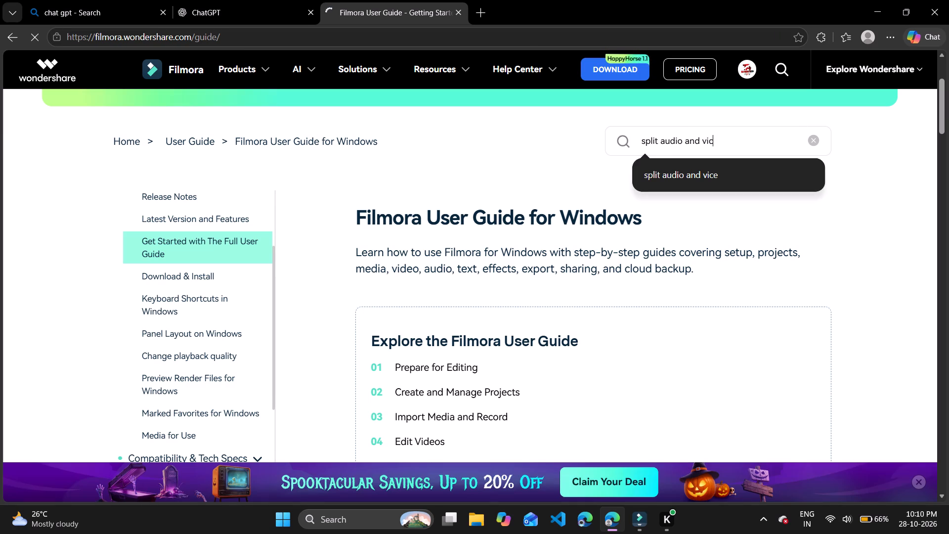
{"action": "key", "text": "BackSpace"}
{"action": "key", "text": "BackSpace"}
{"action": "key", "text": "BackSpace"}
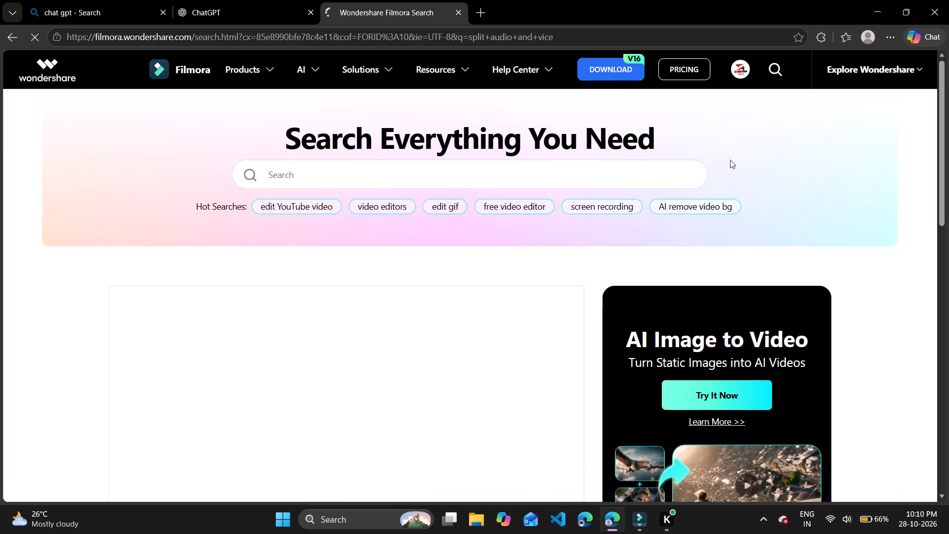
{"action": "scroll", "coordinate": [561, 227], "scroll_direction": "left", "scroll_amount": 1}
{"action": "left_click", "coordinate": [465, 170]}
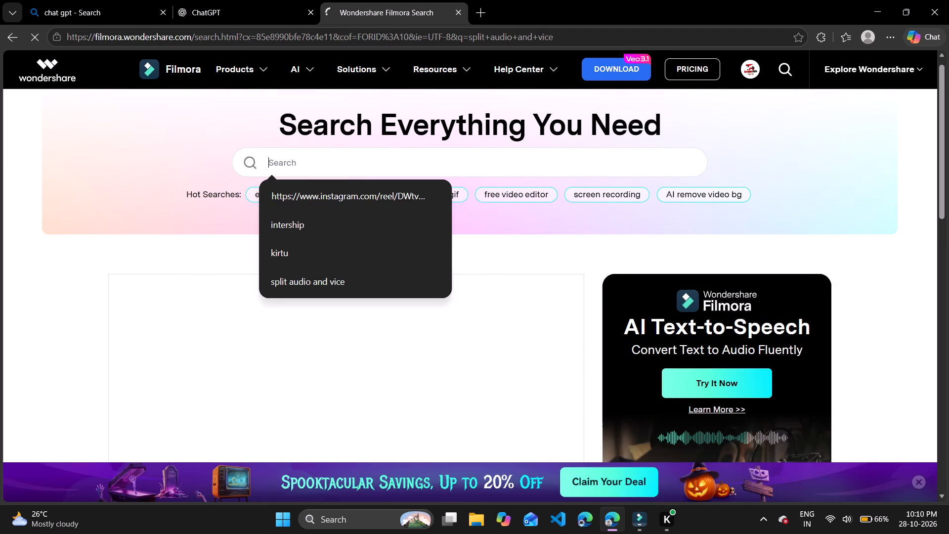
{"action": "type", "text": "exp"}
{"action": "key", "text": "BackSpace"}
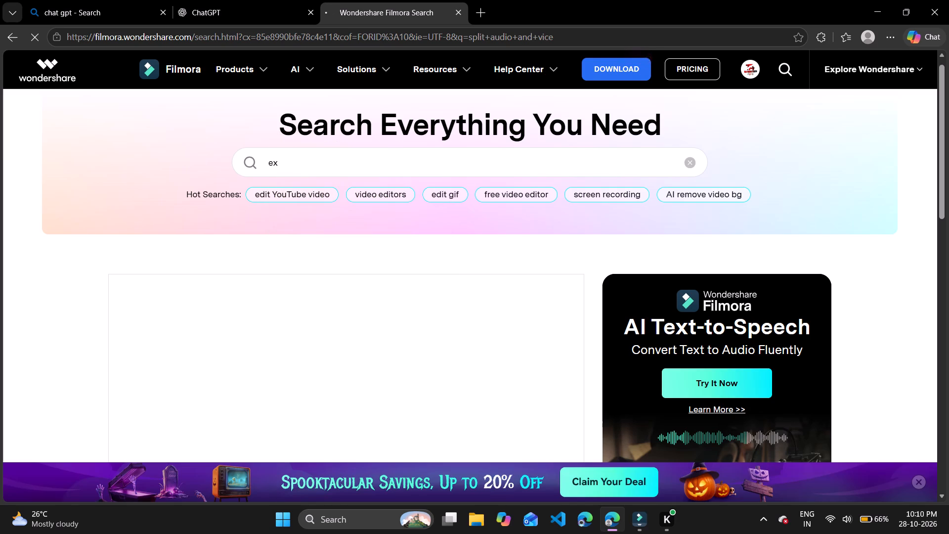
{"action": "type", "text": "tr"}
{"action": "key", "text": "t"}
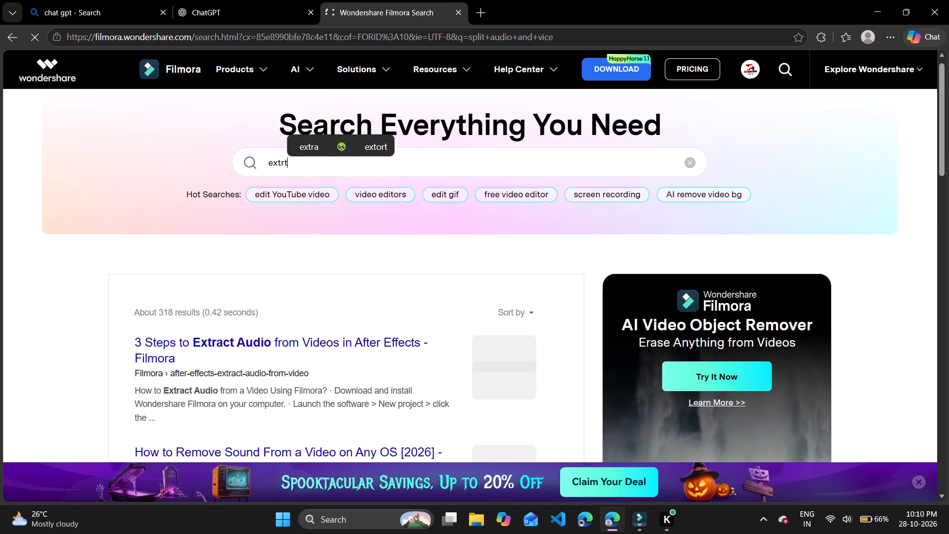
Open the article "3 Steps to Extract Audio from Videos in After Effects" and read its summary on separating audio in Filmora.
{"action": "left_click", "coordinate": [351, 342]}
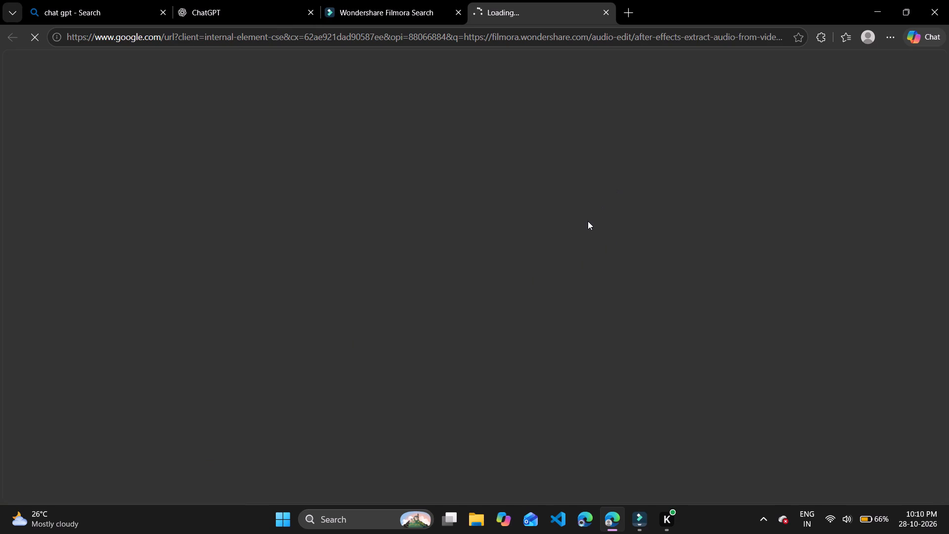
{"action": "scroll", "coordinate": [565, 254], "scroll_direction": "down", "scroll_amount": 1}
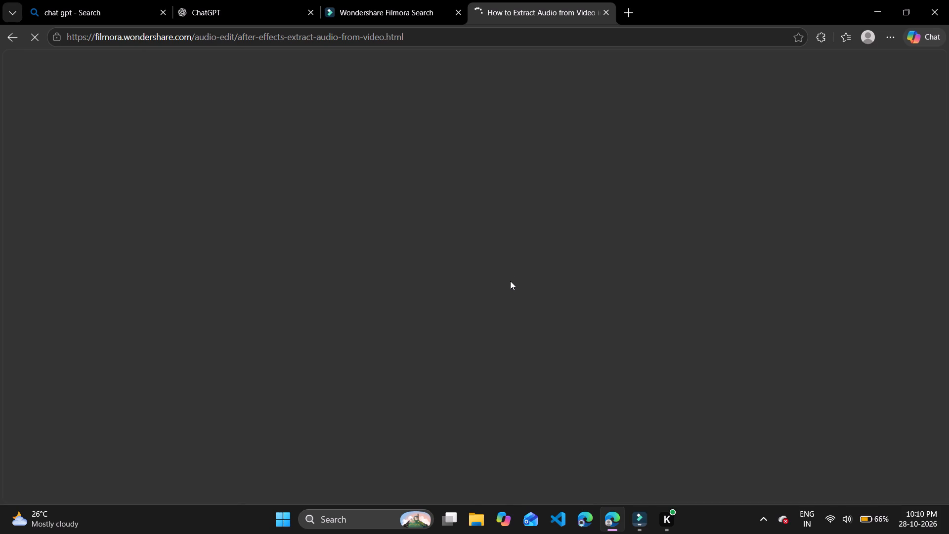
{"action": "scroll", "coordinate": [495, 347], "scroll_direction": "down", "scroll_amount": 1}
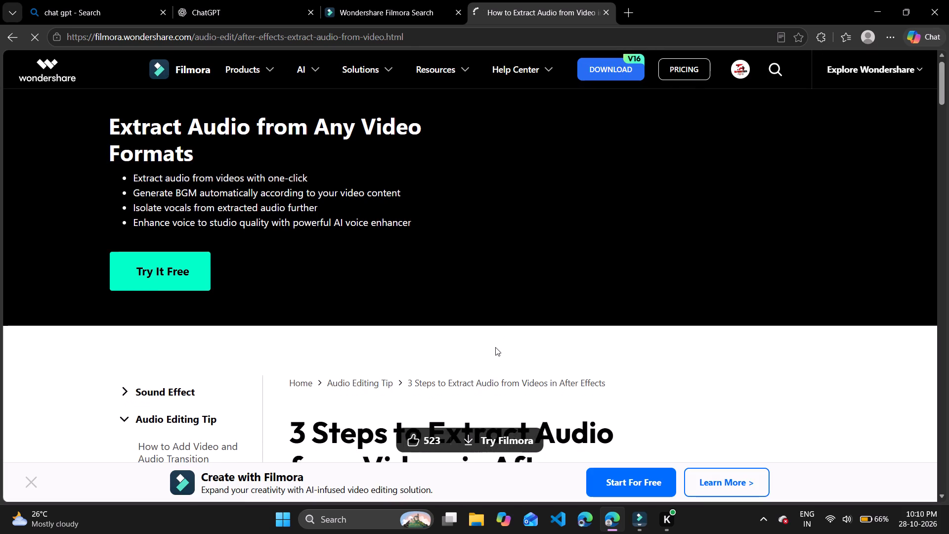
{"action": "scroll", "coordinate": [495, 347], "scroll_direction": "down", "scroll_amount": 1}
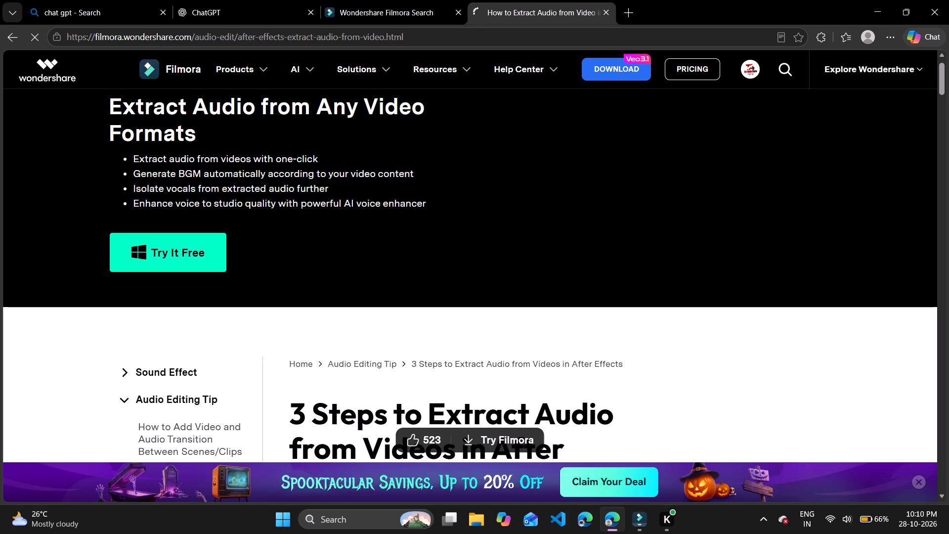
{"action": "scroll", "coordinate": [259, 169], "scroll_direction": "down", "scroll_amount": 2}
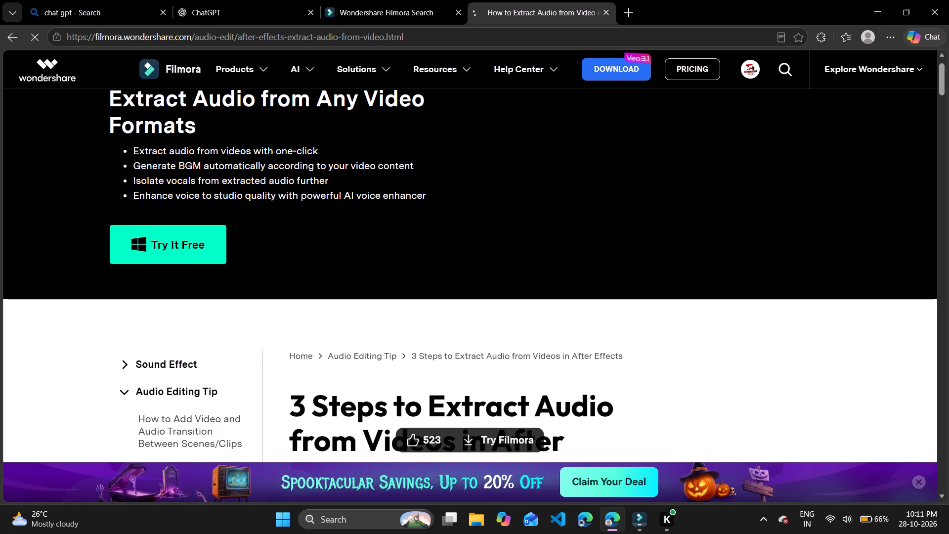
{"action": "scroll", "coordinate": [182, 178], "scroll_direction": "down", "scroll_amount": 3}
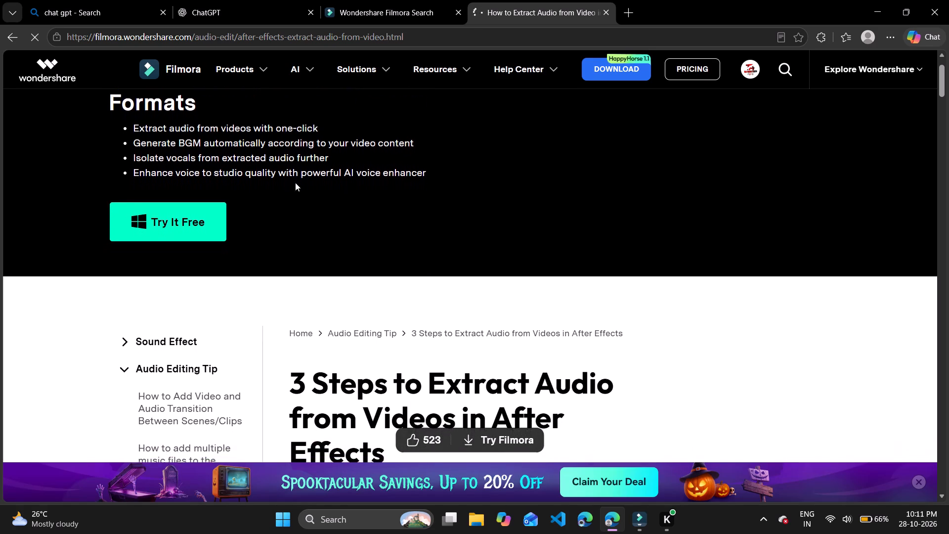
{"action": "scroll", "coordinate": [295, 182], "scroll_direction": "down", "scroll_amount": 2}
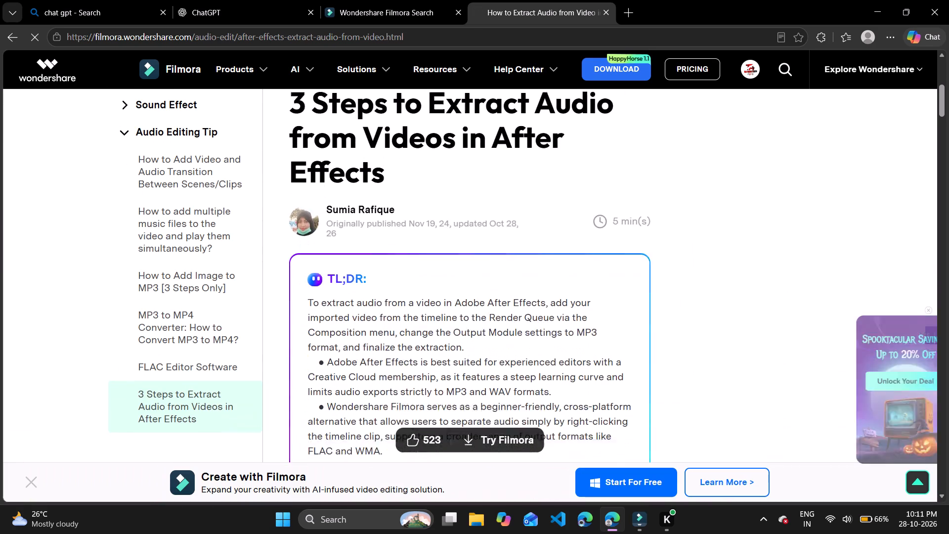
{"action": "scroll", "coordinate": [354, 363], "scroll_direction": "down", "scroll_amount": 1}
{"action": "scroll", "coordinate": [335, 248], "scroll_direction": "down", "scroll_amount": 1}
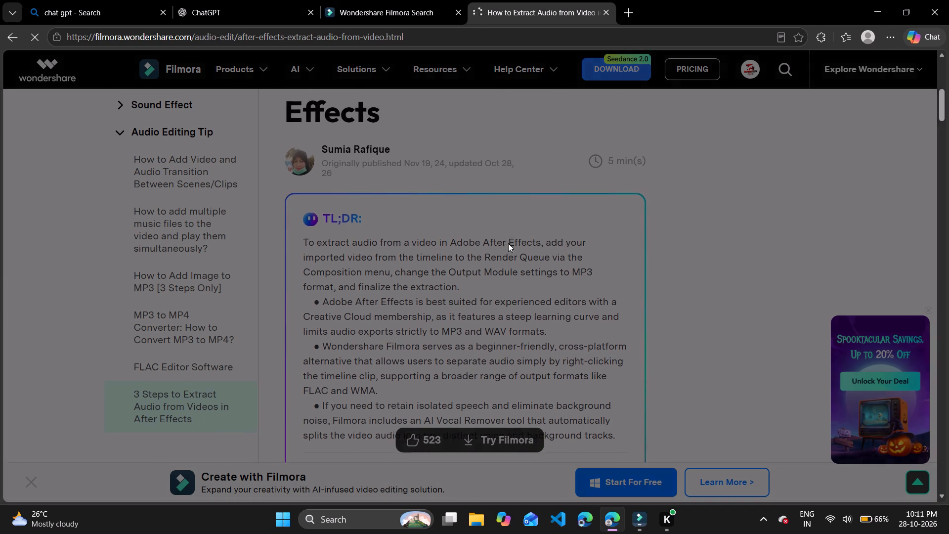
{"action": "scroll", "coordinate": [508, 243], "scroll_direction": "down", "scroll_amount": 2}
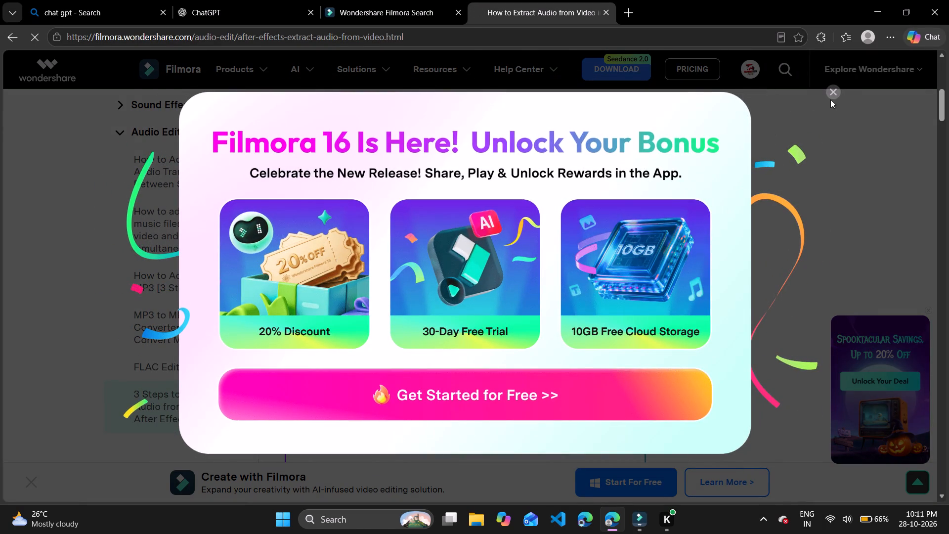
{"action": "left_click", "coordinate": [835, 93]}
{"action": "scroll", "coordinate": [384, 317], "scroll_direction": "up", "scroll_amount": 1}
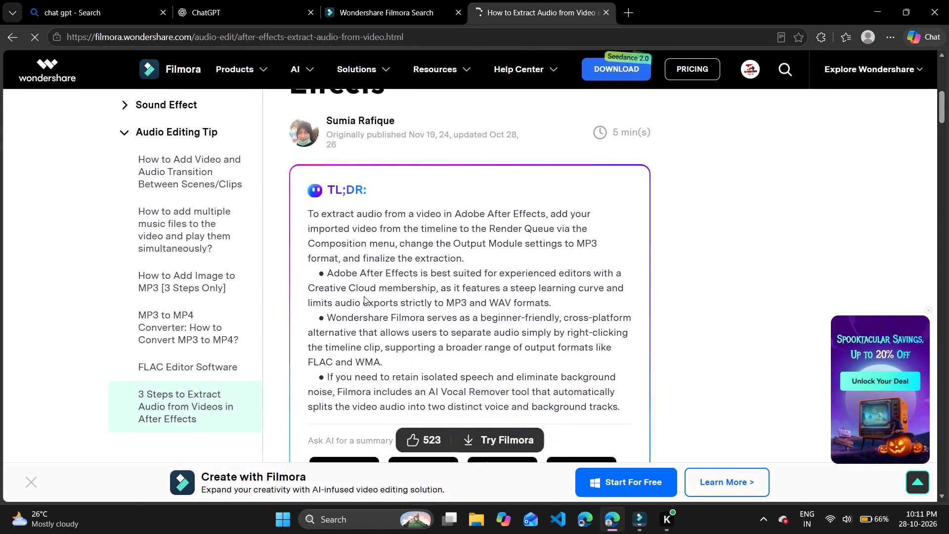
{"action": "scroll", "coordinate": [364, 296], "scroll_direction": "up", "scroll_amount": 2}
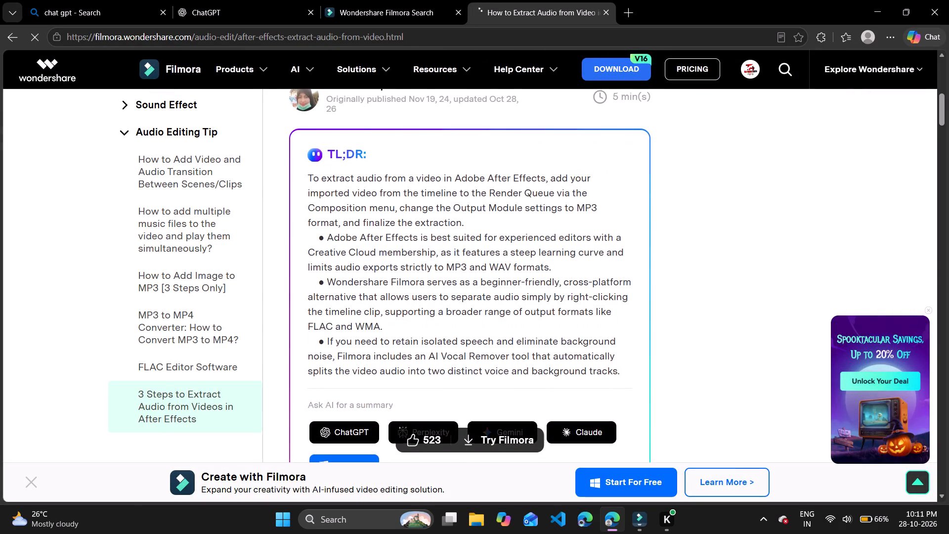
{"action": "scroll", "coordinate": [375, 254], "scroll_direction": "up", "scroll_amount": 2}
{"action": "scroll", "coordinate": [344, 203], "scroll_direction": "up", "scroll_amount": 1}
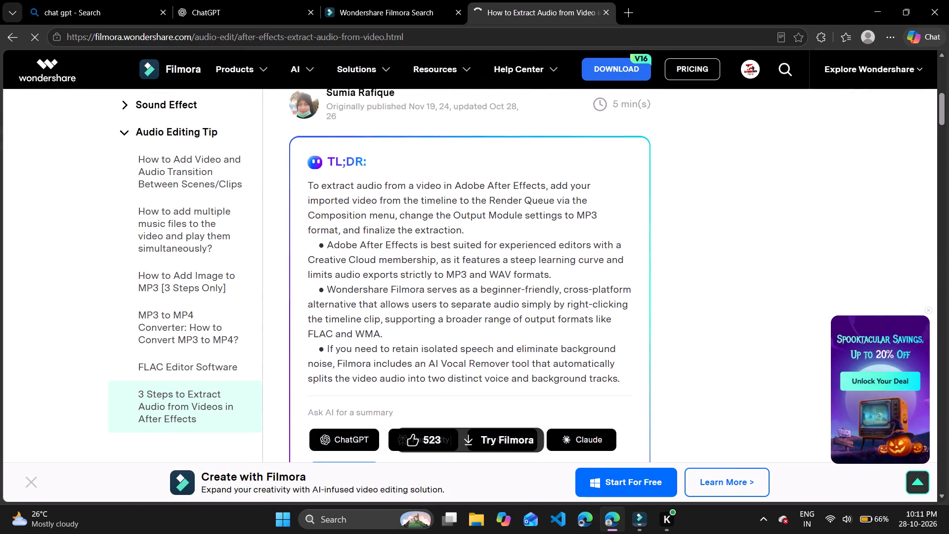
{"action": "scroll", "coordinate": [345, 201], "scroll_direction": "up", "scroll_amount": 1}
{"action": "scroll", "coordinate": [441, 271], "scroll_direction": "up", "scroll_amount": 1}
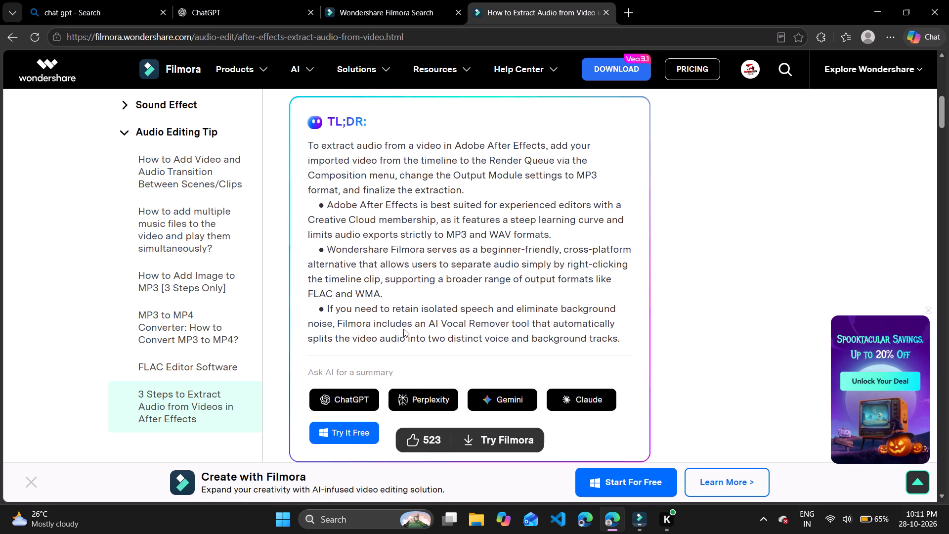
{"action": "scroll", "coordinate": [403, 329], "scroll_direction": "up", "scroll_amount": 2}
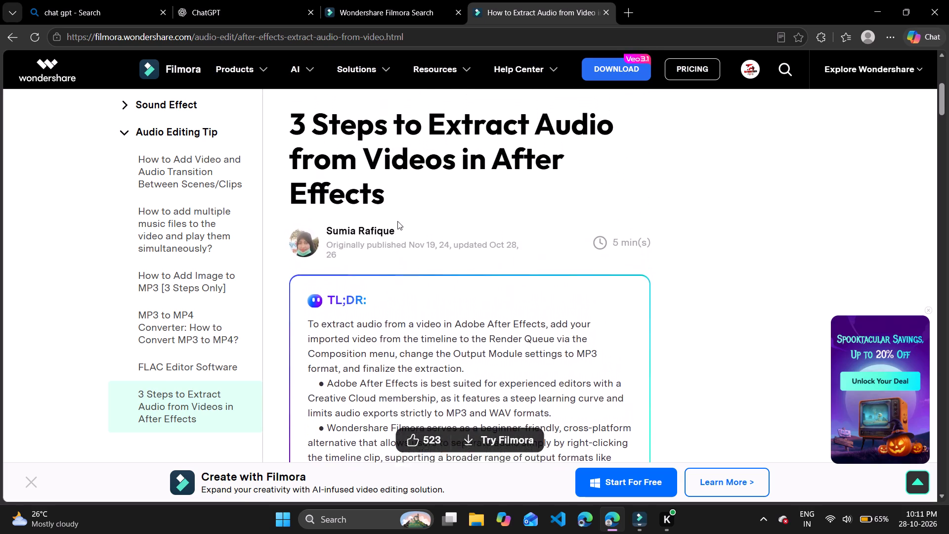
Read the article's TL;DR summary on separating audio and on Filmora's AI Vocal Remover.
{"action": "scroll", "coordinate": [397, 221], "scroll_direction": "up", "scroll_amount": 1}
{"action": "scroll", "coordinate": [431, 195], "scroll_direction": "up", "scroll_amount": 1}
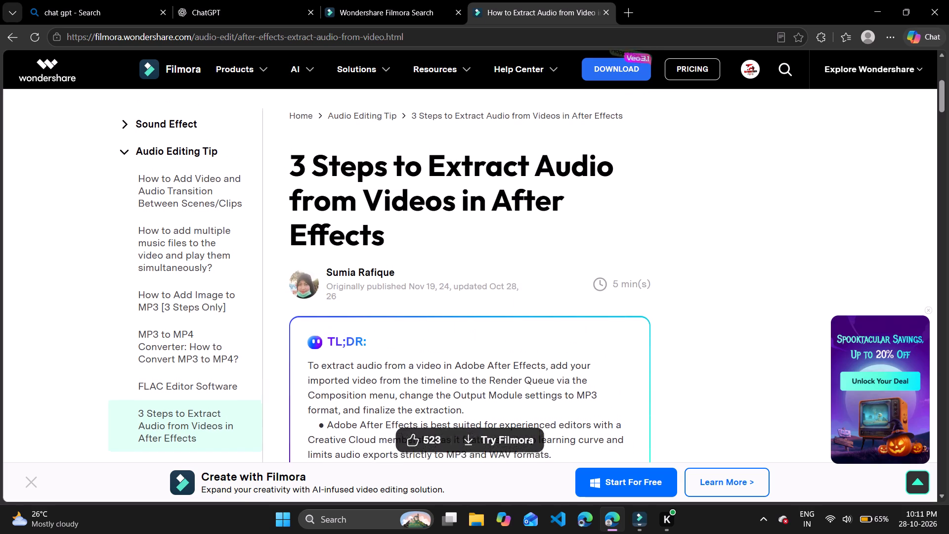
{"action": "scroll", "coordinate": [431, 195], "scroll_direction": "up", "scroll_amount": 1}
{"action": "scroll", "coordinate": [430, 200], "scroll_direction": "down", "scroll_amount": 4}
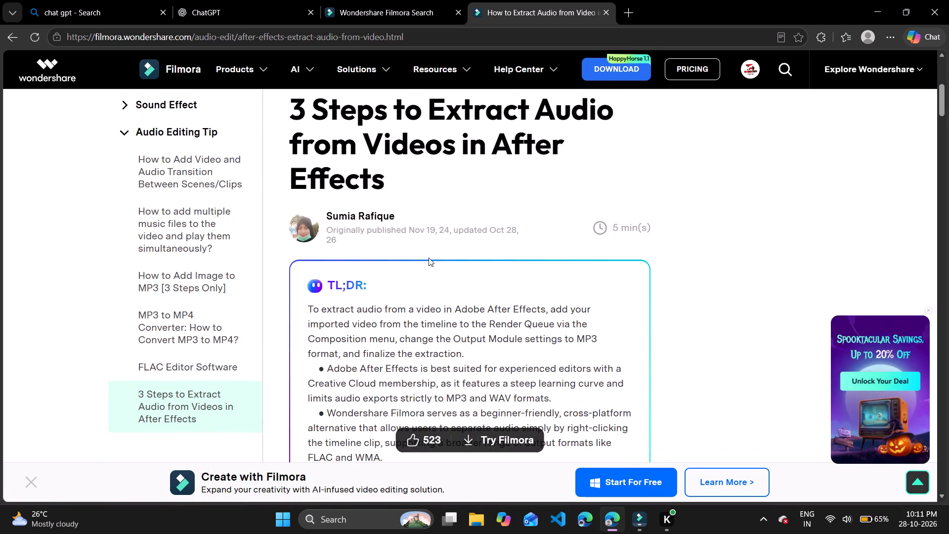
{"action": "scroll", "coordinate": [428, 259], "scroll_direction": "down", "scroll_amount": 1}
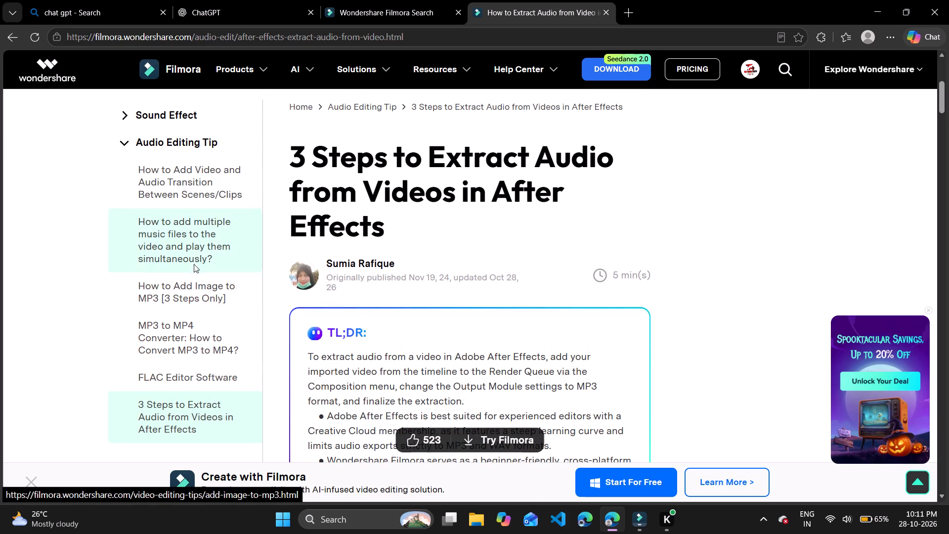
{"action": "scroll", "coordinate": [200, 287], "scroll_direction": "down", "scroll_amount": 1}
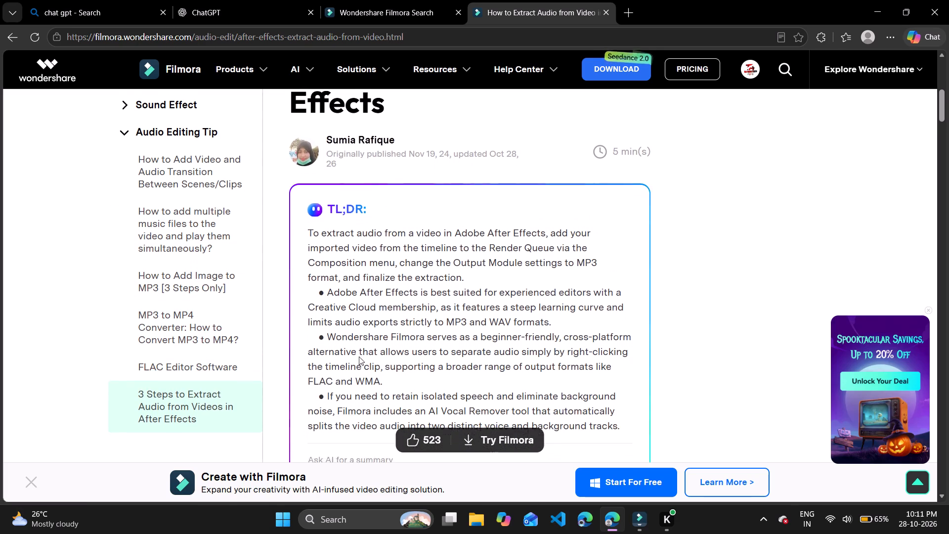
{"action": "scroll", "coordinate": [359, 356], "scroll_direction": "down", "scroll_amount": 2}
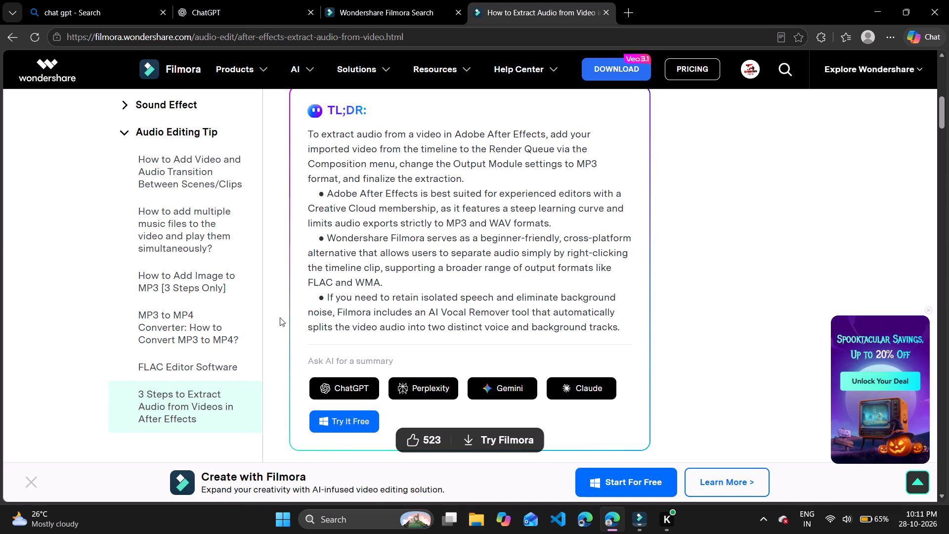
{"action": "scroll", "coordinate": [276, 315], "scroll_direction": "down", "scroll_amount": 1}
{"action": "scroll", "coordinate": [427, 248], "scroll_direction": "down", "scroll_amount": 1}
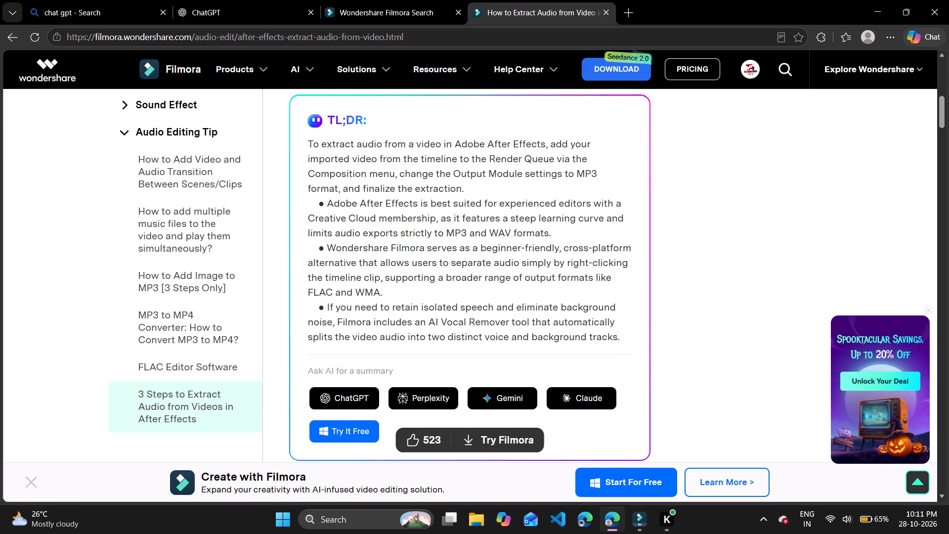
{"action": "scroll", "coordinate": [464, 277], "scroll_direction": "down", "scroll_amount": 1}
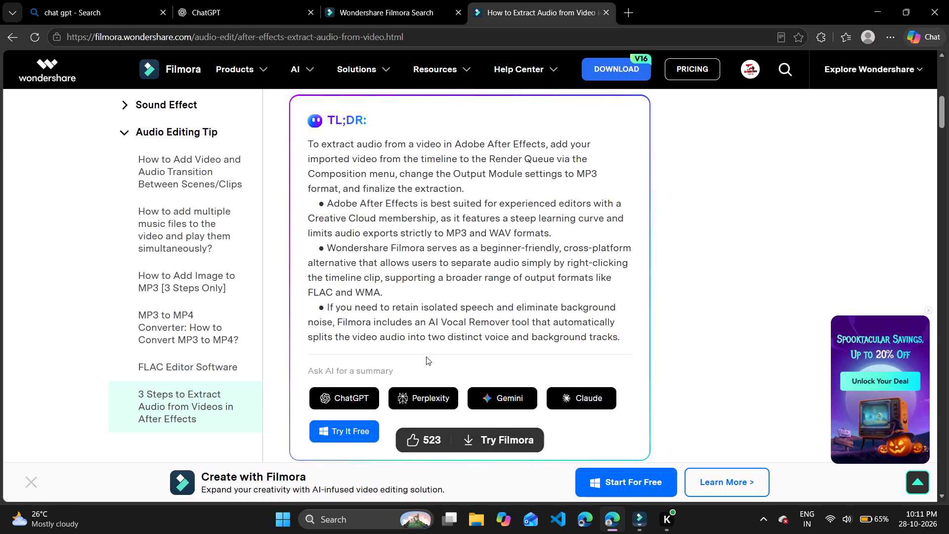
Switch back to the 6PM project in Filmora and detach the audio from the DSC_0042 clip.
{"action": "left_click", "coordinate": [644, 512]}
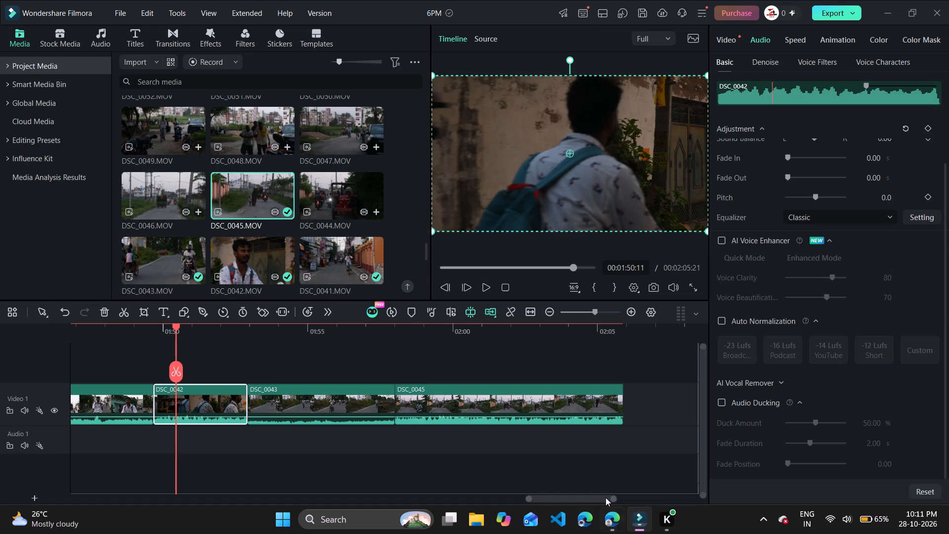
{"action": "right_click", "coordinate": [195, 405]}
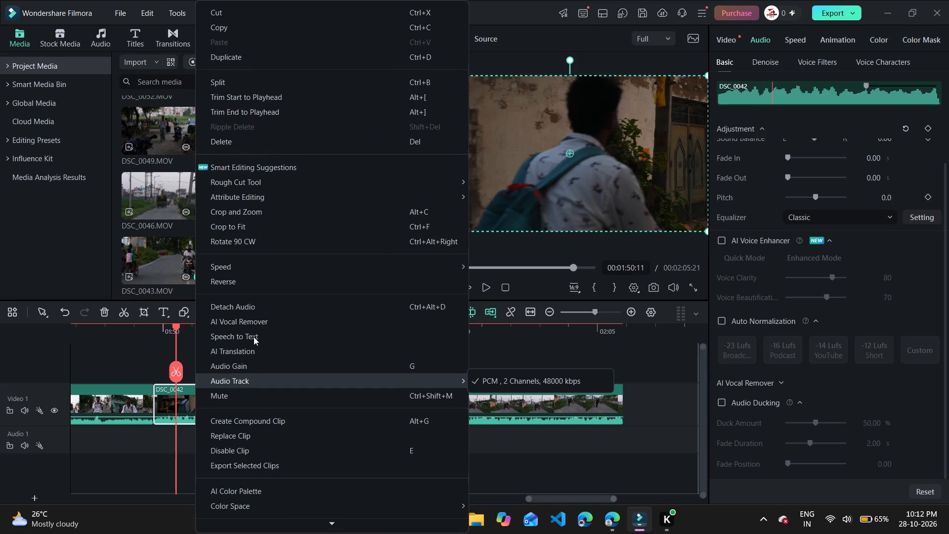
{"action": "left_click", "coordinate": [256, 310]}
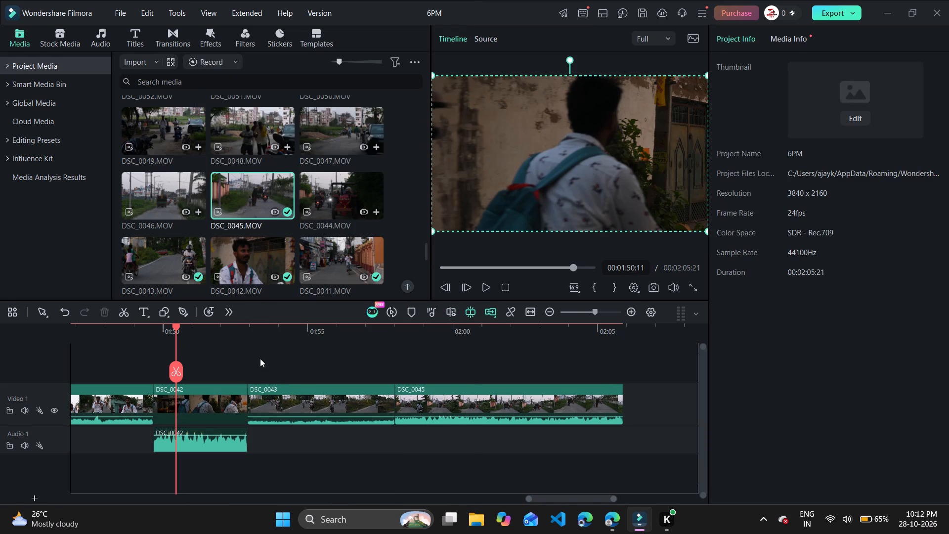
Copy the detached DSC_0042 audio and place the copy on Audio 1 beneath DSC_0045, starting at about 00:01:59.
{"action": "left_click", "coordinate": [213, 445]}
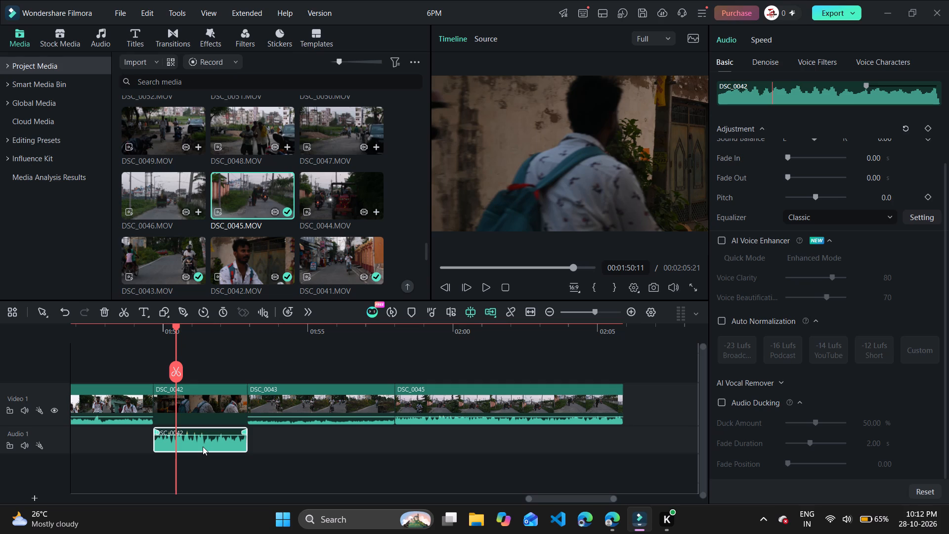
{"action": "left_click", "coordinate": [203, 446]}
{"action": "key", "text": "ctrl+c"}
{"action": "left_click", "coordinate": [436, 439]}
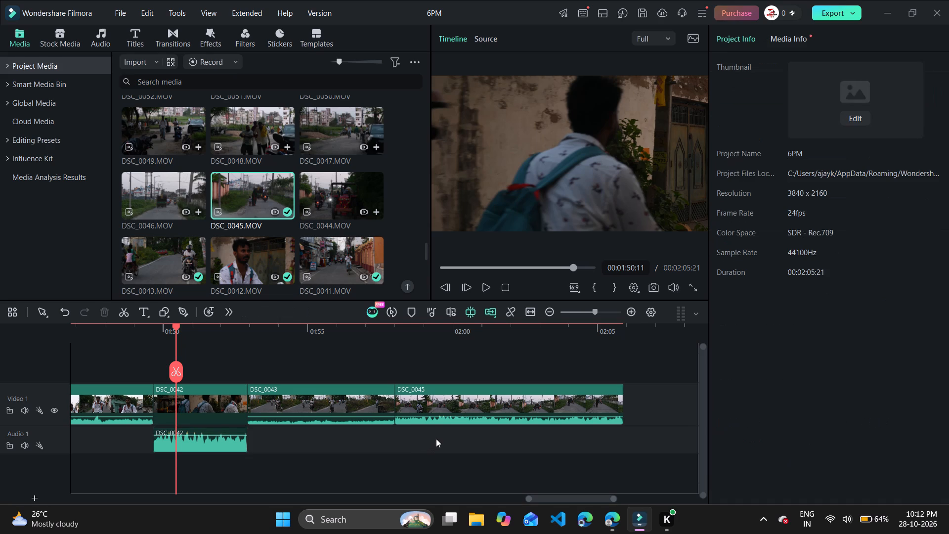
{"action": "key", "text": "ctrl+v"}
{"action": "left_click_drag", "start_coordinate": [222, 456], "coordinate": [248, 459]}
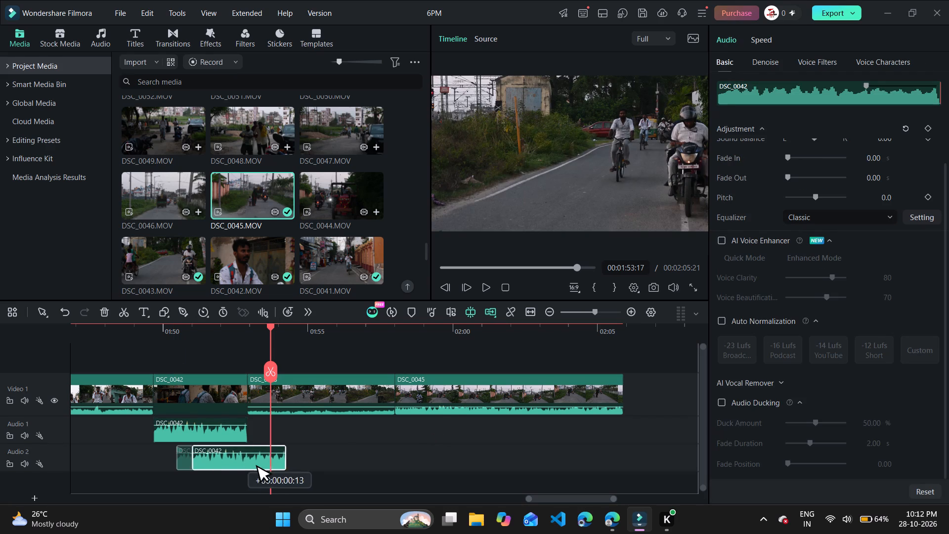
{"action": "left_click_drag", "start_coordinate": [248, 459], "coordinate": [457, 429]}
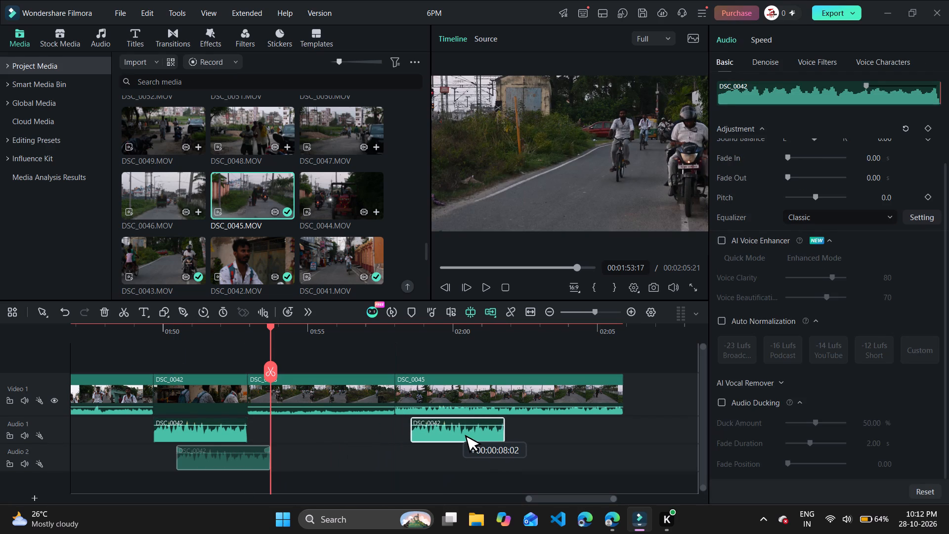
{"action": "left_click_drag", "start_coordinate": [457, 429], "coordinate": [474, 430]}
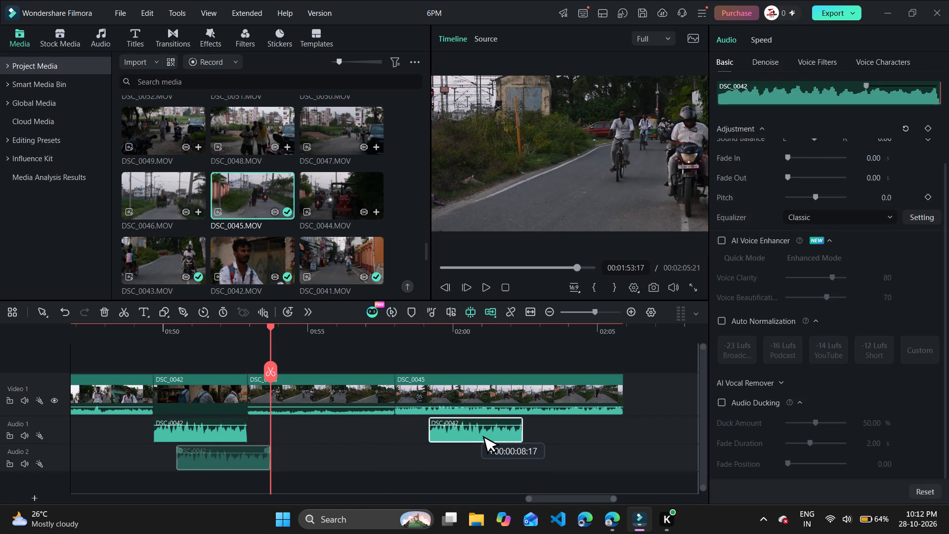
{"action": "left_click_drag", "start_coordinate": [474, 430], "coordinate": [215, 470]}
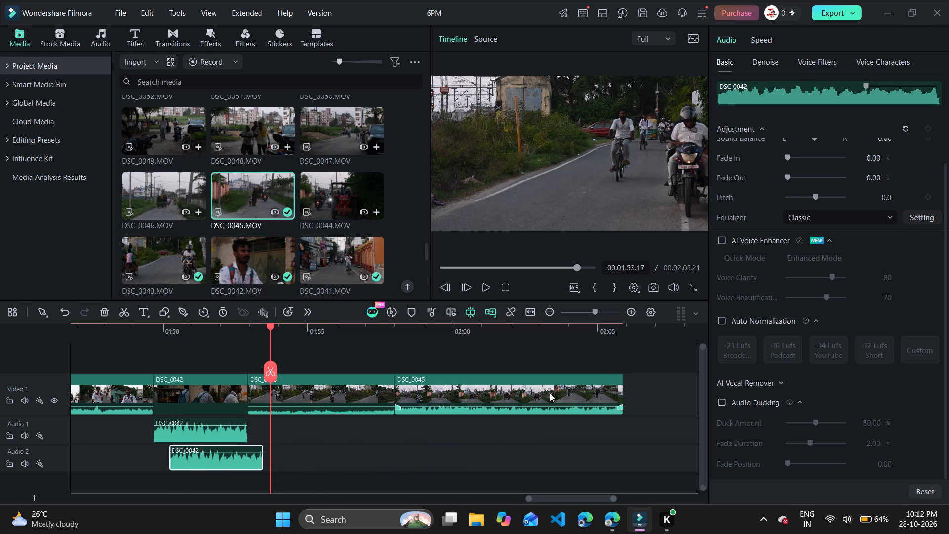
{"action": "left_click", "coordinate": [508, 339]}
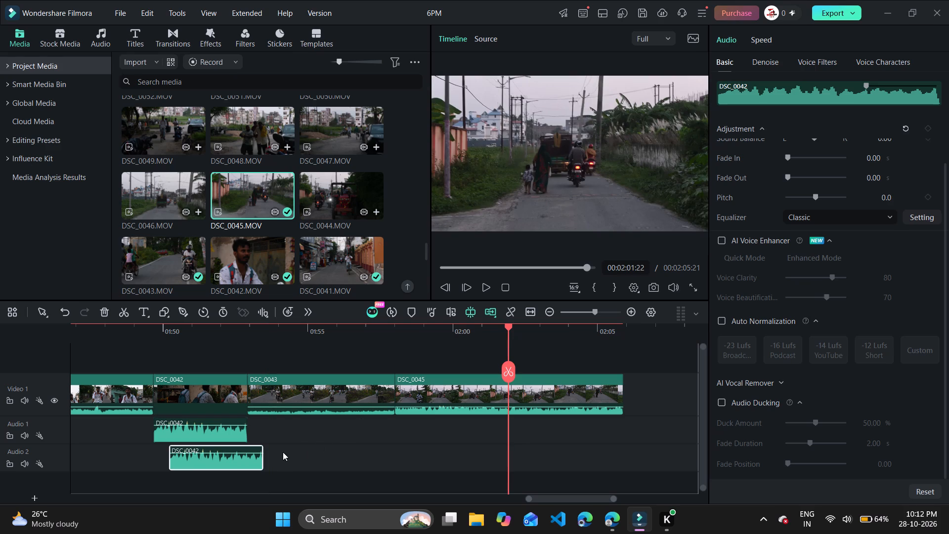
{"action": "left_click_drag", "start_coordinate": [225, 457], "coordinate": [454, 427]}
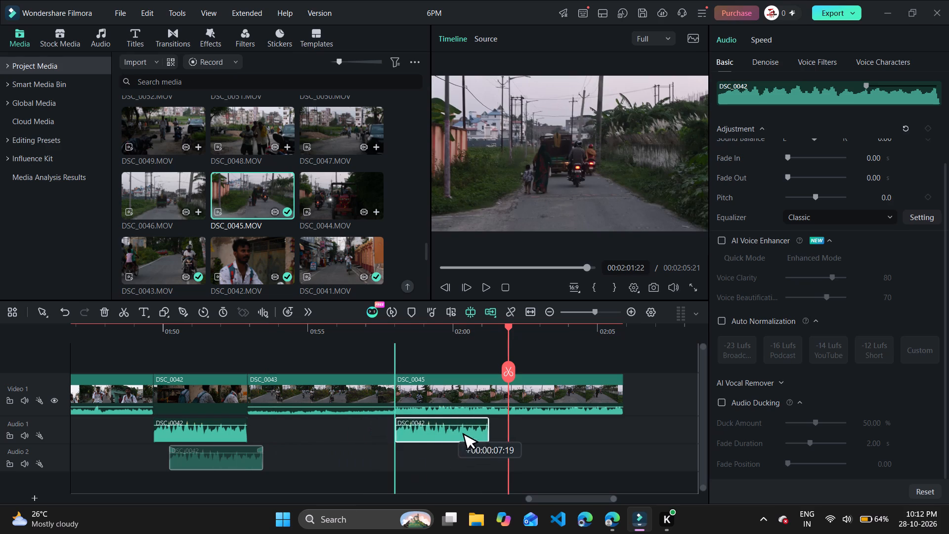
{"action": "left_click_drag", "start_coordinate": [454, 427], "coordinate": [478, 429]}
Mark the DSC_0045 clip at 00:02:01:22 and mute its own audio.
{"action": "left_click", "coordinate": [474, 394]}
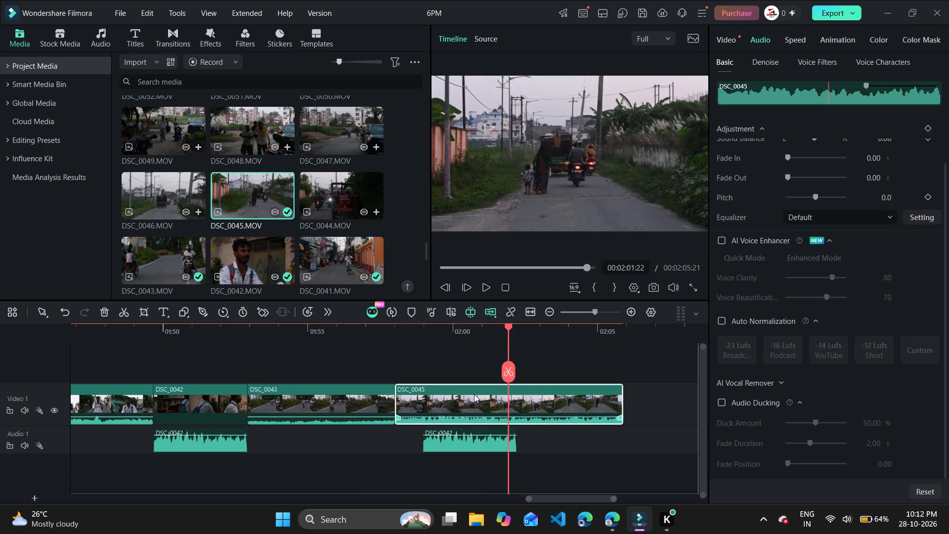
{"action": "right_click", "coordinate": [474, 394]}
{"action": "key", "text": "m"}
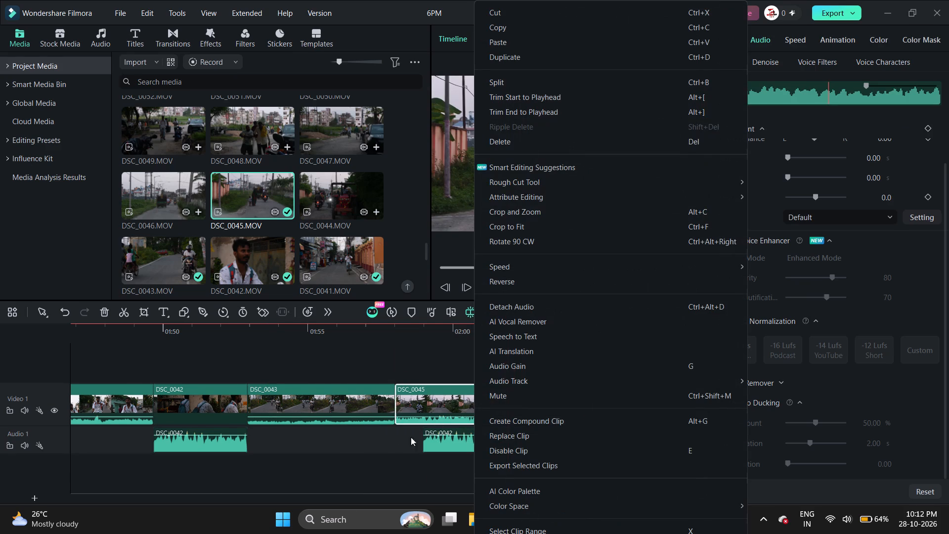
{"action": "left_click", "coordinate": [402, 448]}
{"action": "left_click", "coordinate": [463, 394]}
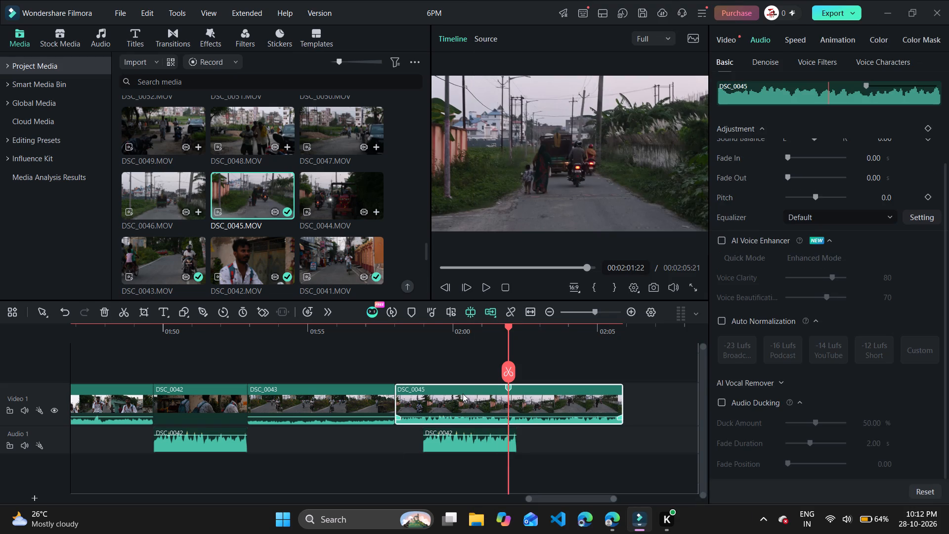
{"action": "key", "text": "m"}
{"action": "key", "text": "m"}
{"action": "right_click", "coordinate": [463, 394]}
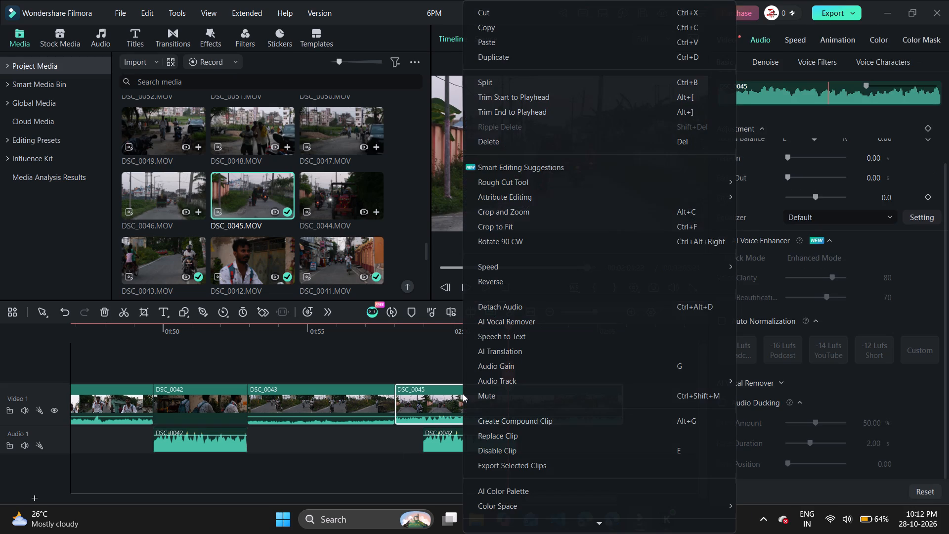
{"action": "left_click", "coordinate": [508, 388]}
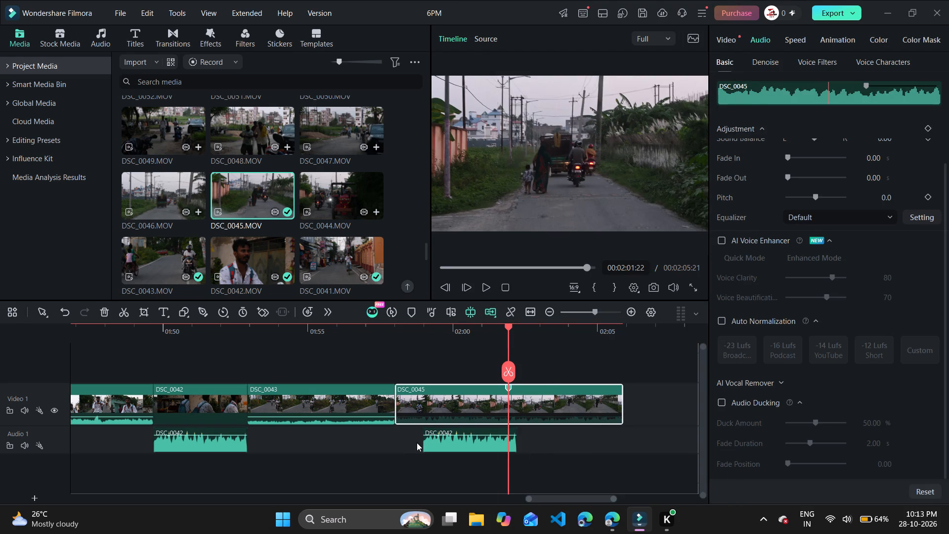
Align the copied DSC_0042 audio on Audio 1 with the start of the DSC_0045 clip.
{"action": "left_click", "coordinate": [446, 436]}
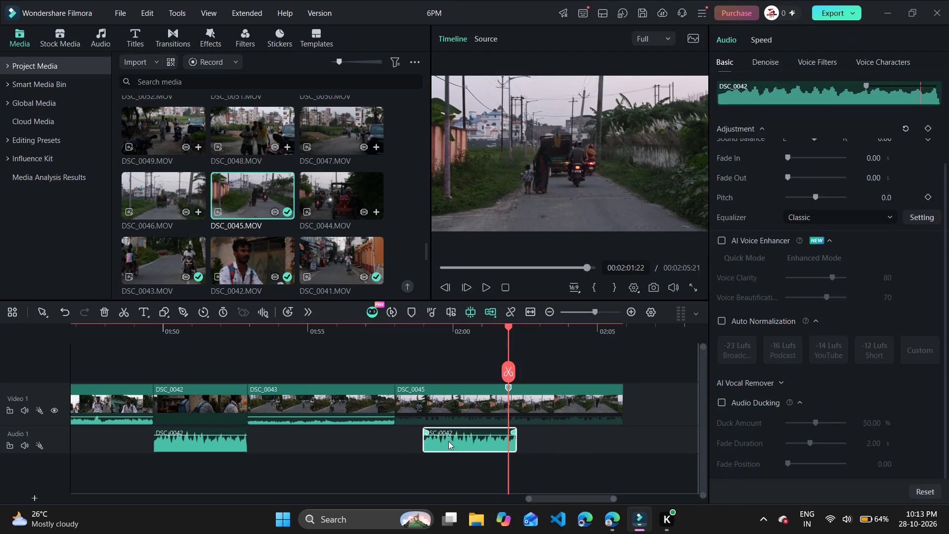
{"action": "left_click_drag", "start_coordinate": [446, 443], "coordinate": [417, 445]}
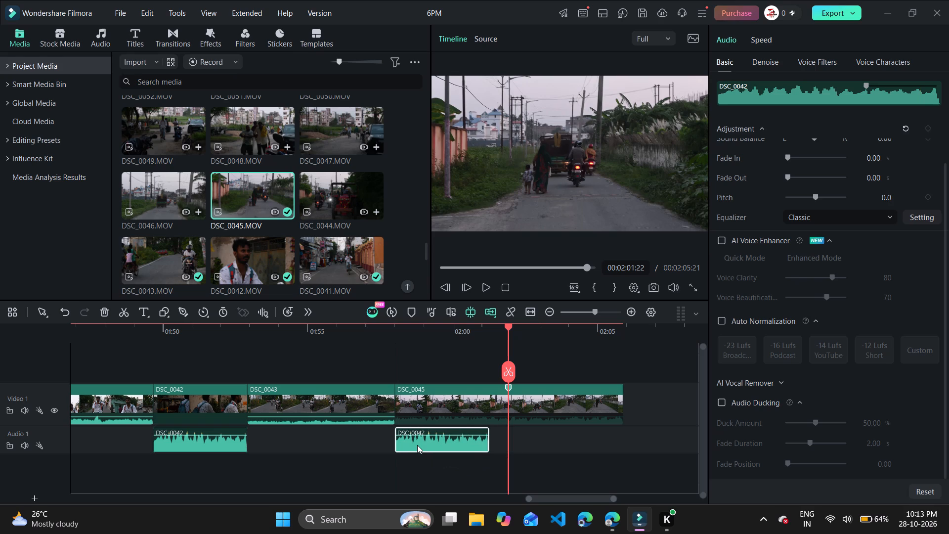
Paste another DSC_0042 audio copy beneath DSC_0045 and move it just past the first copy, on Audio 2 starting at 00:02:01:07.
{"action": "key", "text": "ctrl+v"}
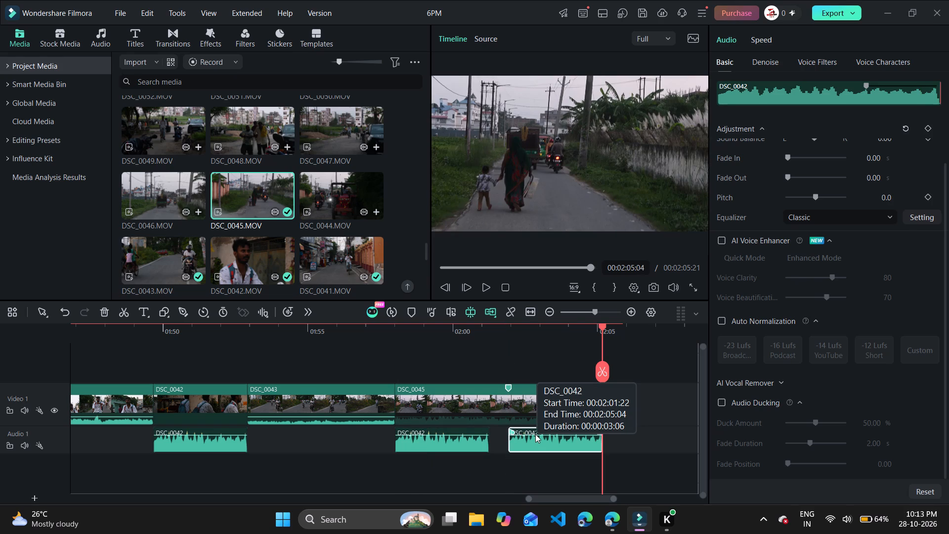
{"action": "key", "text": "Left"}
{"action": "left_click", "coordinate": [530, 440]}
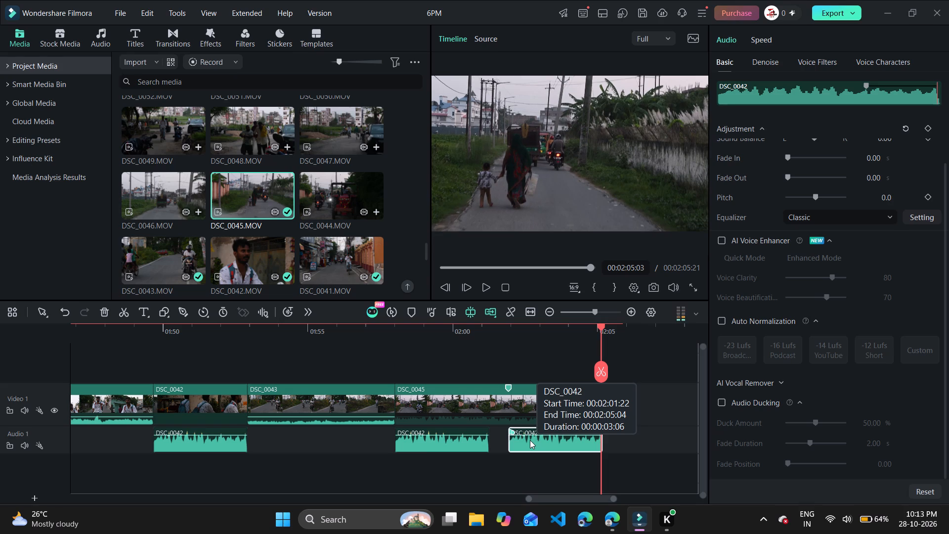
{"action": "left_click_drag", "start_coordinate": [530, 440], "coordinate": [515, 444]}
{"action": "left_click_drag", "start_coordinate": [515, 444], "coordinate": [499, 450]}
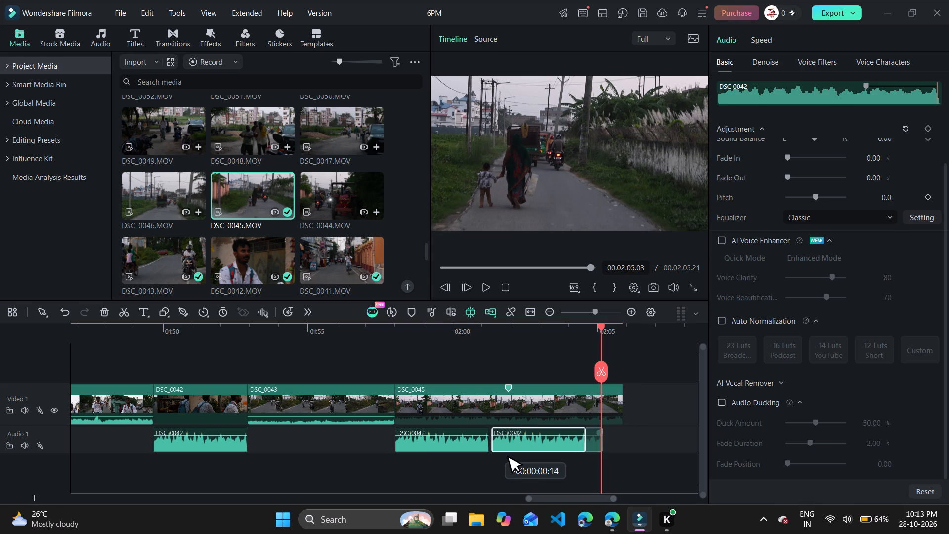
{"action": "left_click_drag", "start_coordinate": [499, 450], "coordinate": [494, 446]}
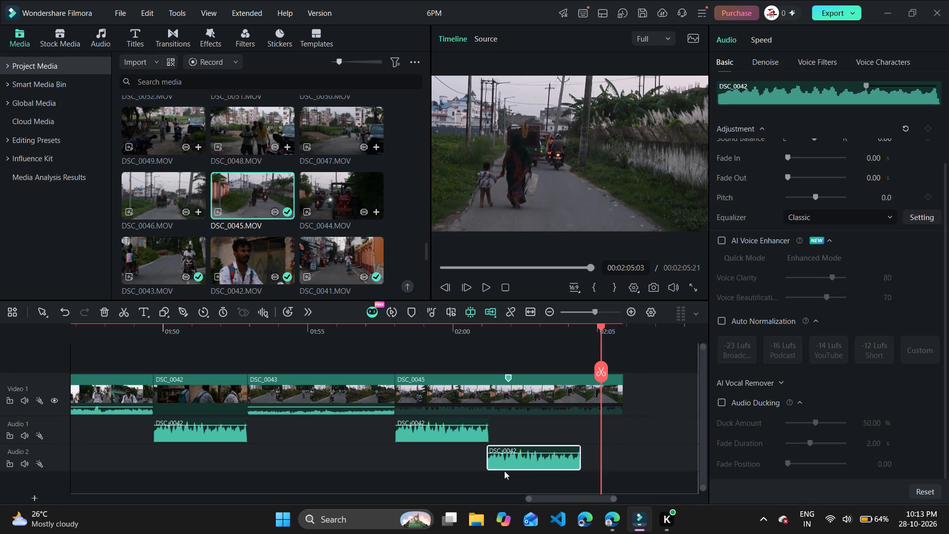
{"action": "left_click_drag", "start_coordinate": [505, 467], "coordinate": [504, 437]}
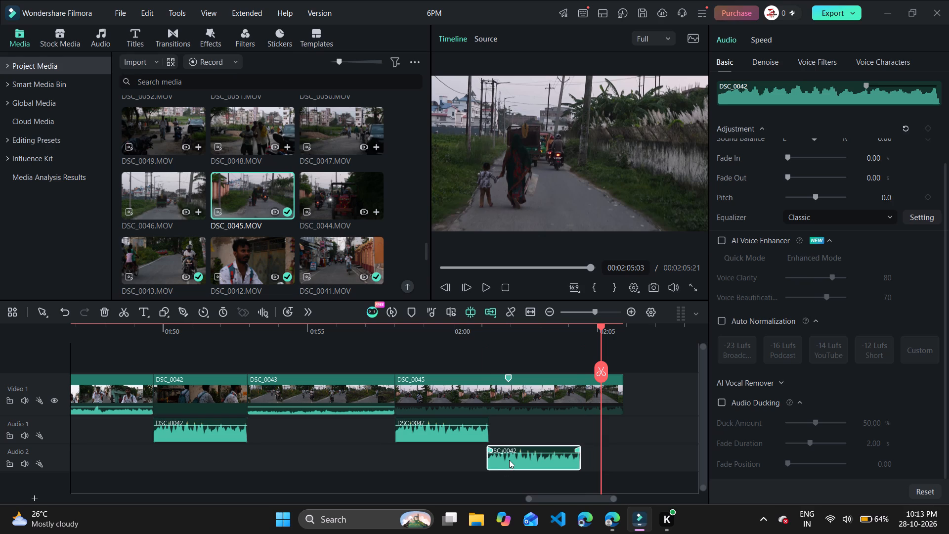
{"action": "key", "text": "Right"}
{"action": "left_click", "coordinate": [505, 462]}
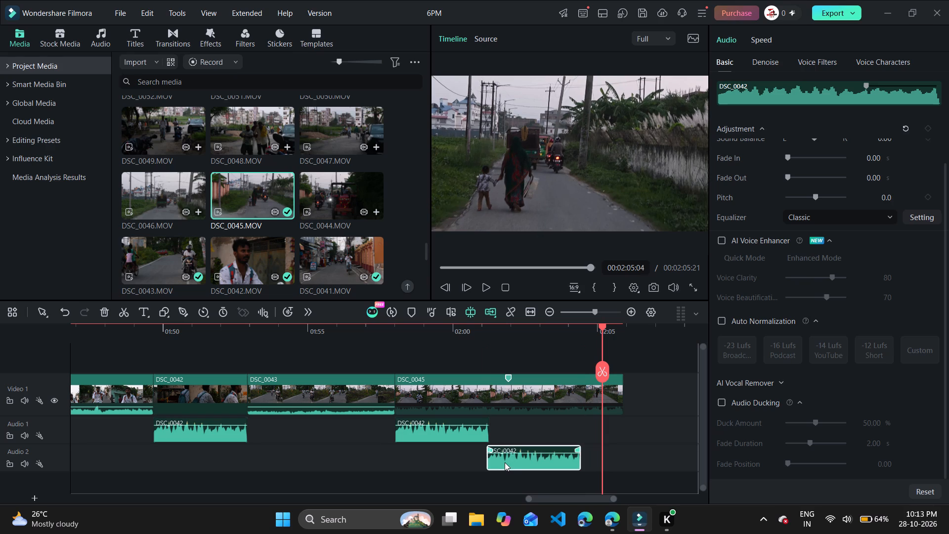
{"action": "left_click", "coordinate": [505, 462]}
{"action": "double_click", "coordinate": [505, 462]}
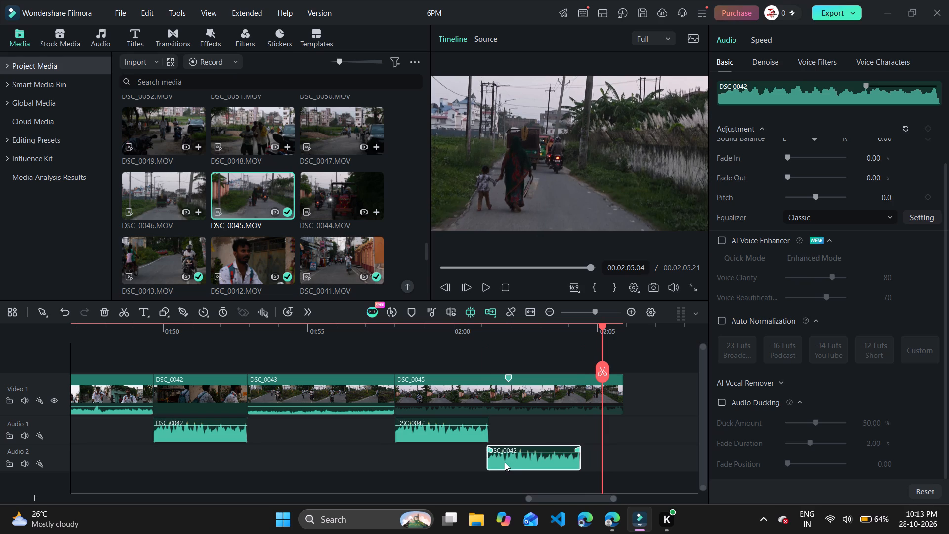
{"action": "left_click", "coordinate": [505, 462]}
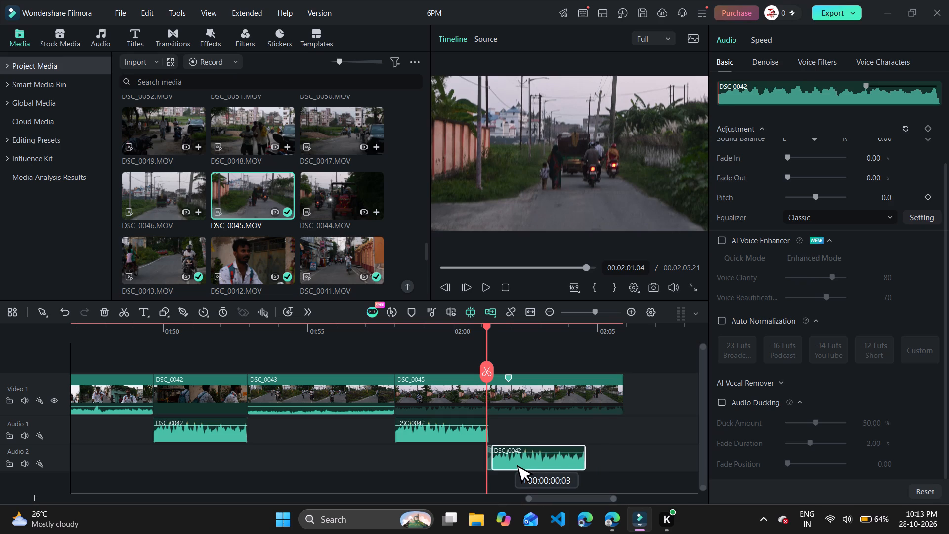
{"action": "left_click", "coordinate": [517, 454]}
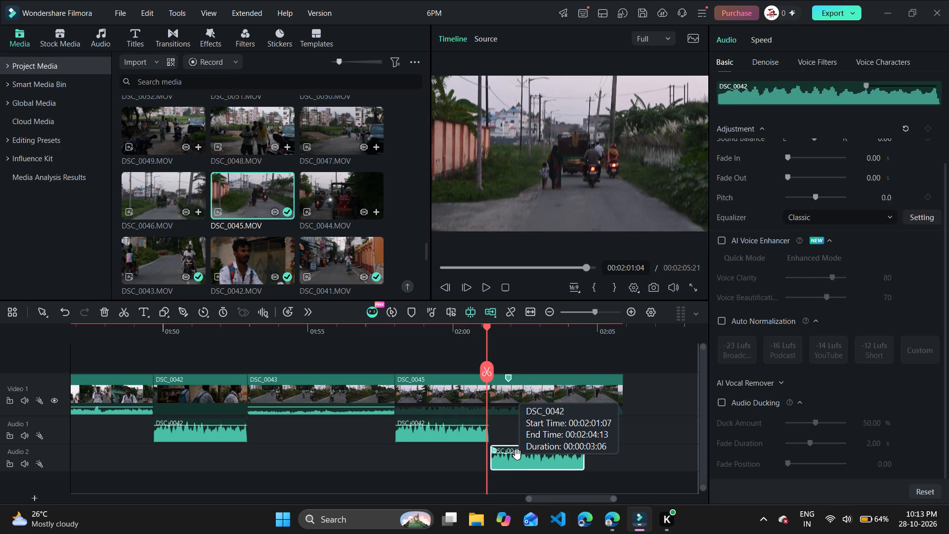
Play back the sequence from about 00:01:49 to check the sound of both DSC_0042 audio copies under DSC_0045.
{"action": "left_click", "coordinate": [652, 411]}
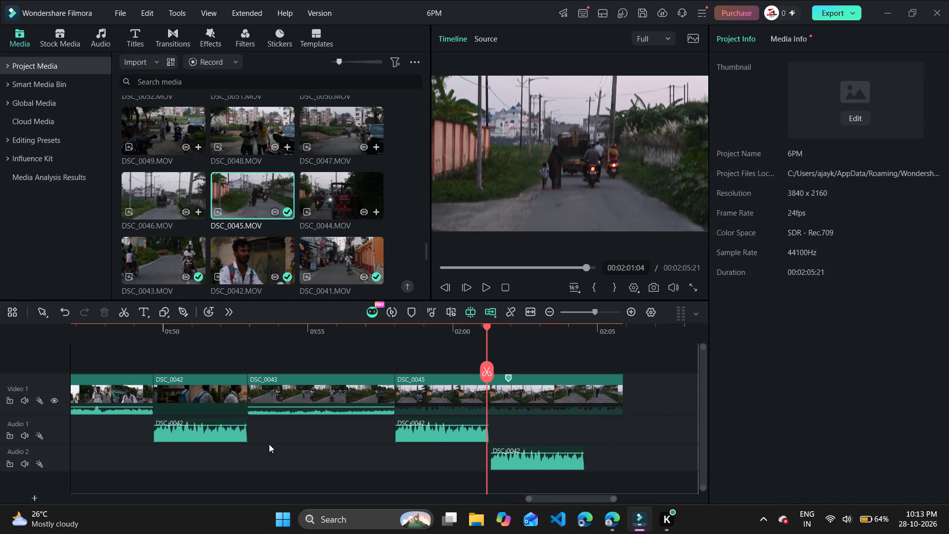
{"action": "left_click", "coordinate": [115, 447]}
{"action": "left_click", "coordinate": [135, 339]}
{"action": "key", "text": "space"}
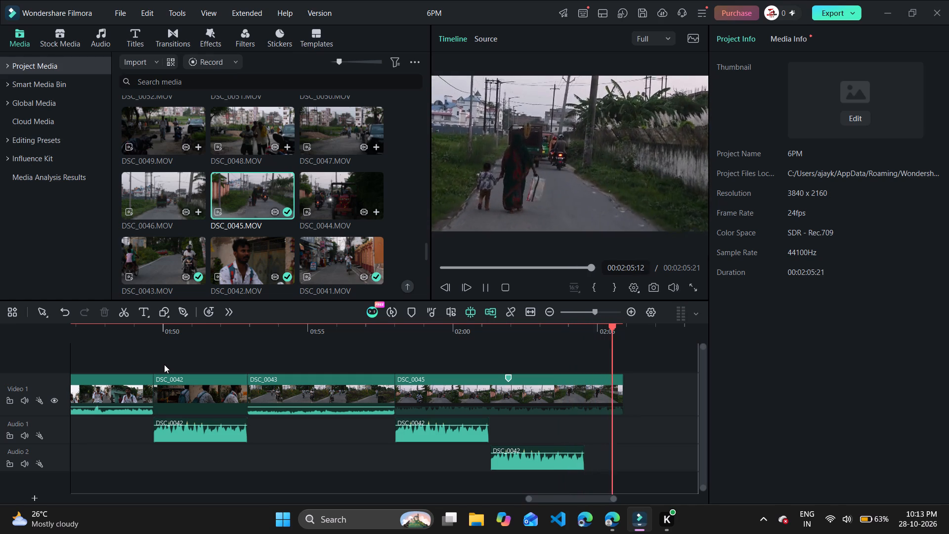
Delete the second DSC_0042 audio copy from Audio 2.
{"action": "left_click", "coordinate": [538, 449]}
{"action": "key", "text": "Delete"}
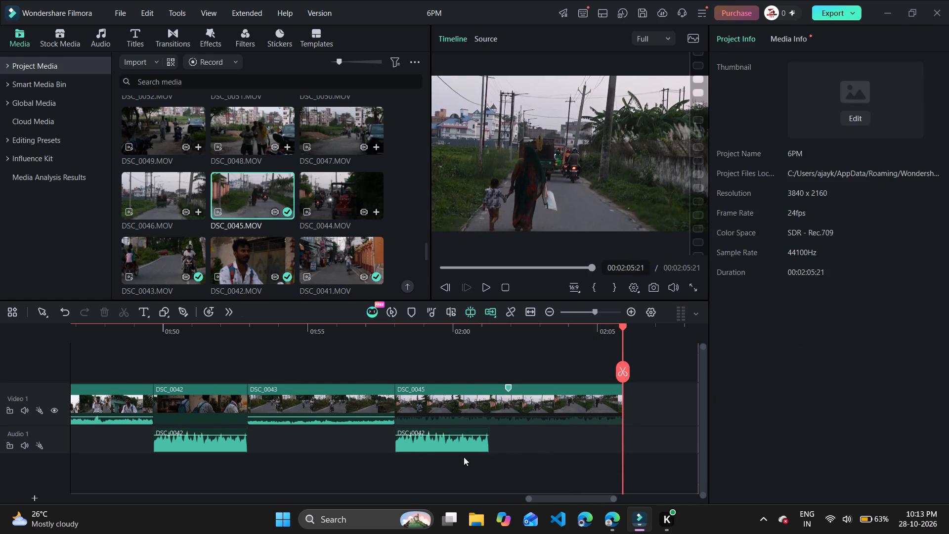
Play back from about 00:01:58 to review DSC_0045 with only the first DSC_0042 audio copy beneath it.
{"action": "left_click", "coordinate": [357, 348]}
{"action": "left_click", "coordinate": [388, 337]}
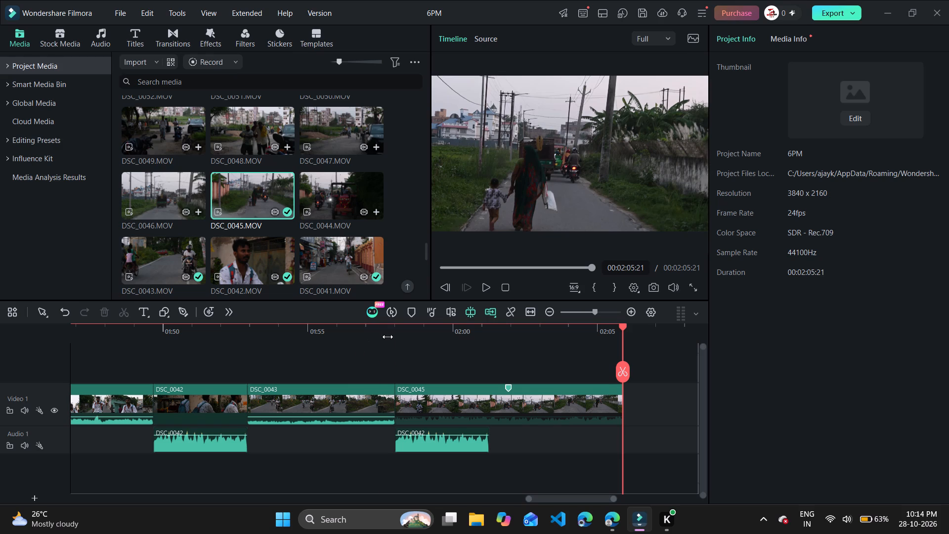
{"action": "key", "text": "space"}
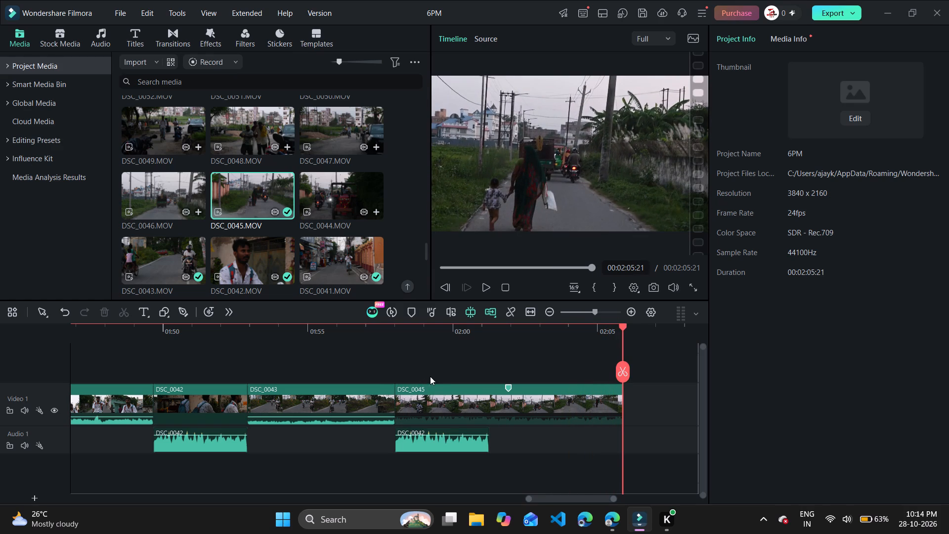
{"action": "left_click", "coordinate": [442, 395]}
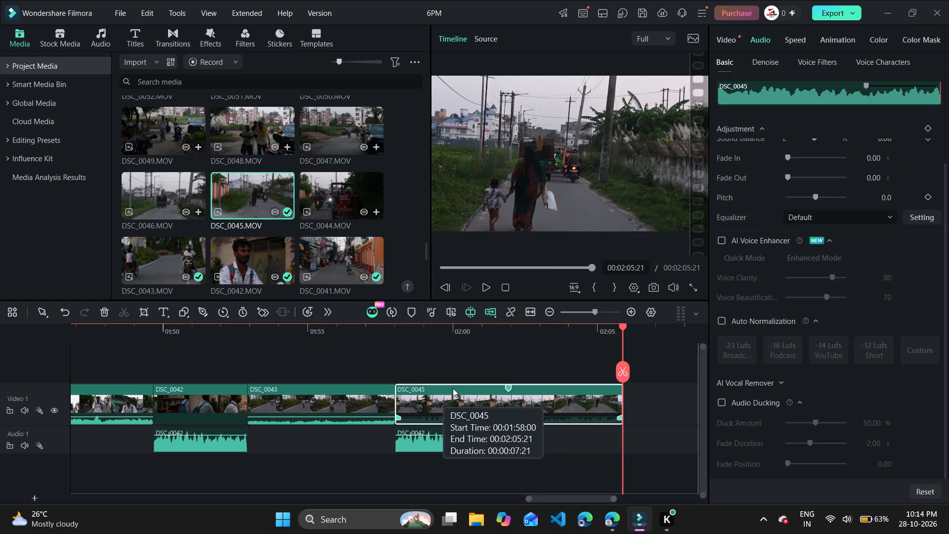
{"action": "left_click", "coordinate": [517, 349]}
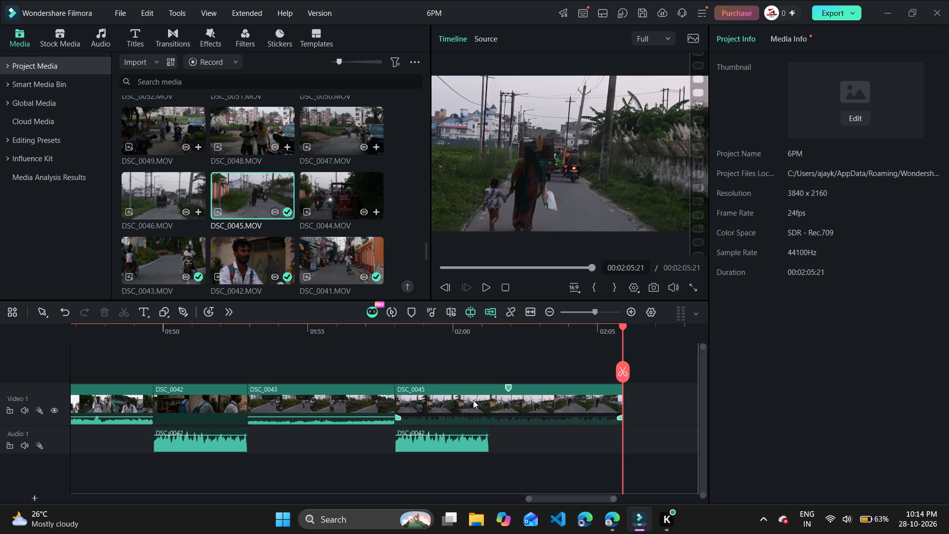
{"action": "left_click", "coordinate": [468, 354]}
Split DSC_0045 at 00:02:01:07, by the end of the audio copy, and delete the remainder of the clip.
{"action": "left_click", "coordinate": [419, 329]}
{"action": "key", "text": "space"}
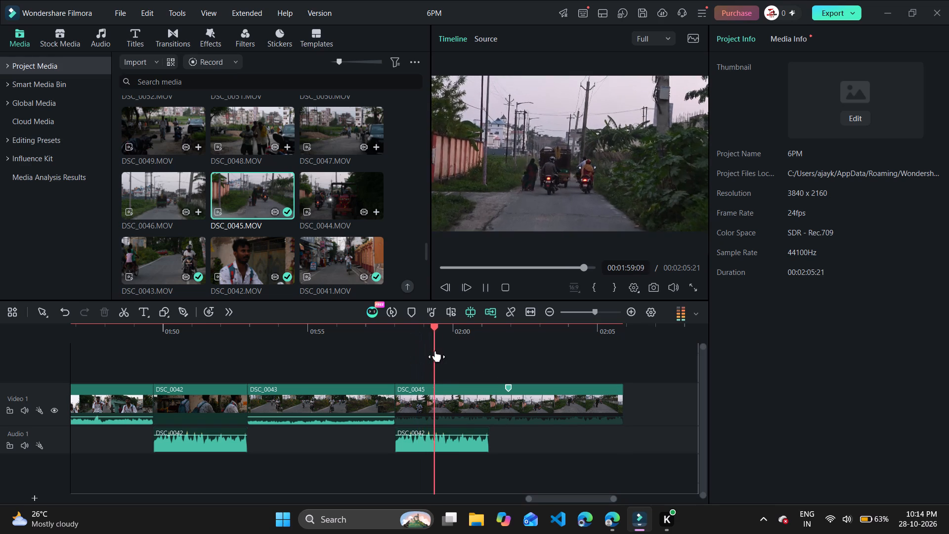
{"action": "key", "text": "space"}
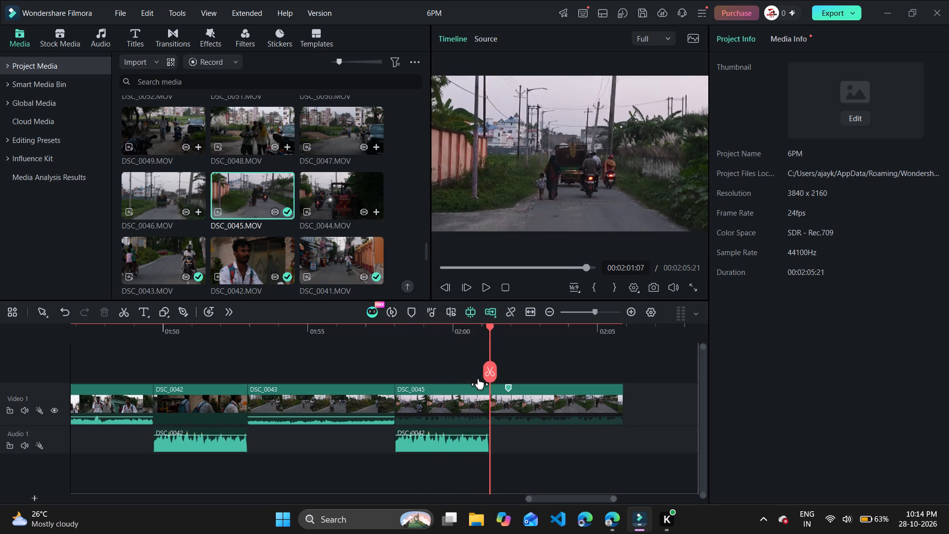
{"action": "left_click", "coordinate": [557, 414]}
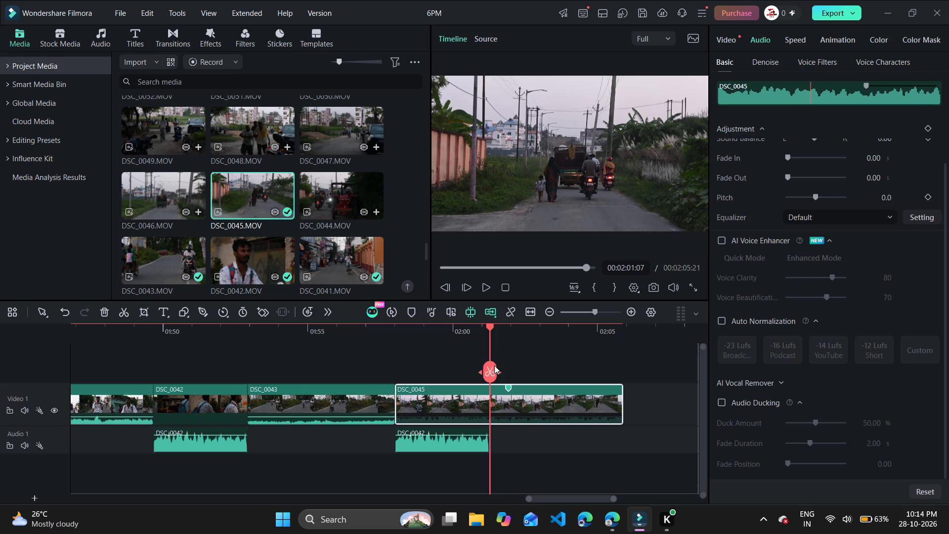
{"action": "left_click", "coordinate": [493, 366]}
{"action": "key", "text": "Delete"}
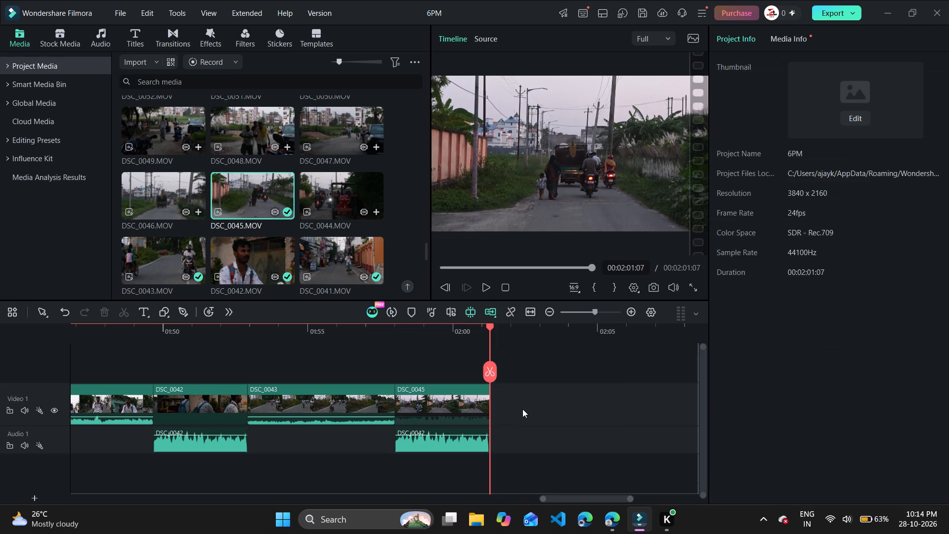
Play back the end of the sequence from about 00:01:55 to check the transition from DSC_0043 into the shortened DSC_0045.
{"action": "left_click", "coordinate": [344, 341]}
{"action": "key", "text": "space"}
{"action": "left_click", "coordinate": [319, 337]}
{"action": "key", "text": "space"}
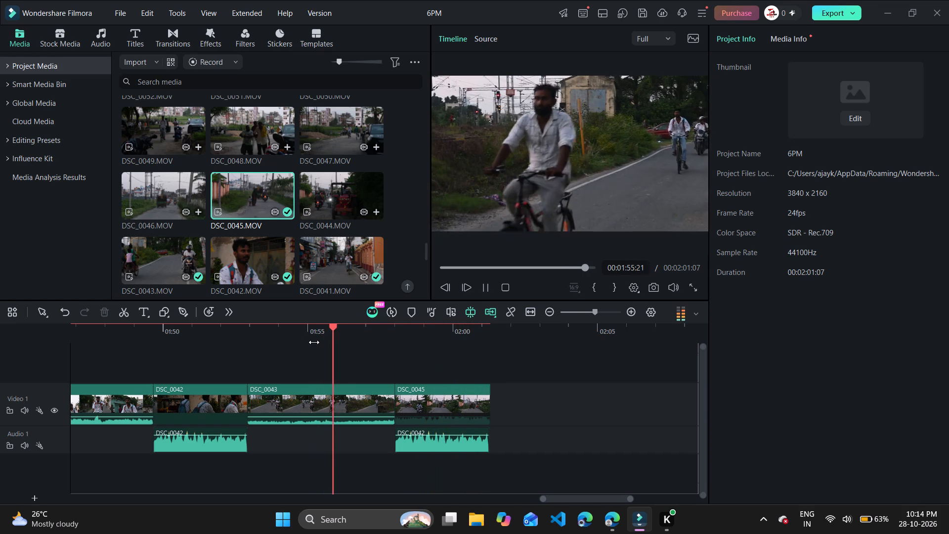
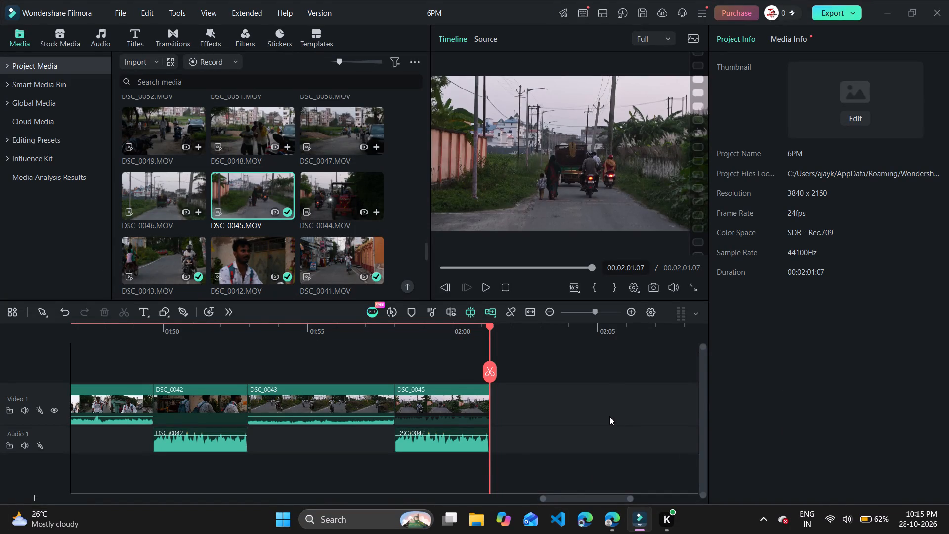
Preview the DSC_0047 source clip from the project media, replaying it from its start, to judge it as the next shot.
{"action": "left_click", "coordinate": [658, 340]}
{"action": "left_click", "coordinate": [351, 140]}
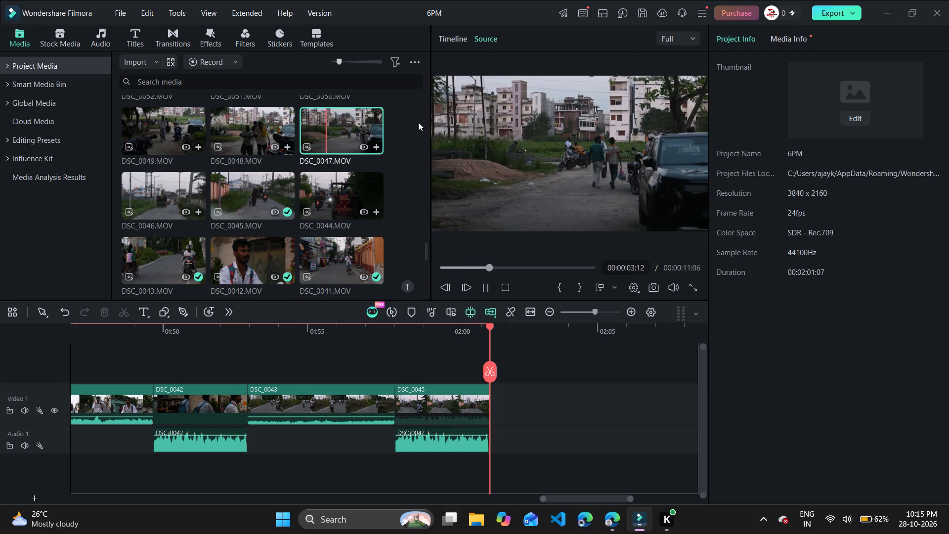
{"action": "left_click", "coordinate": [108, 346]}
{"action": "left_click", "coordinate": [132, 337]}
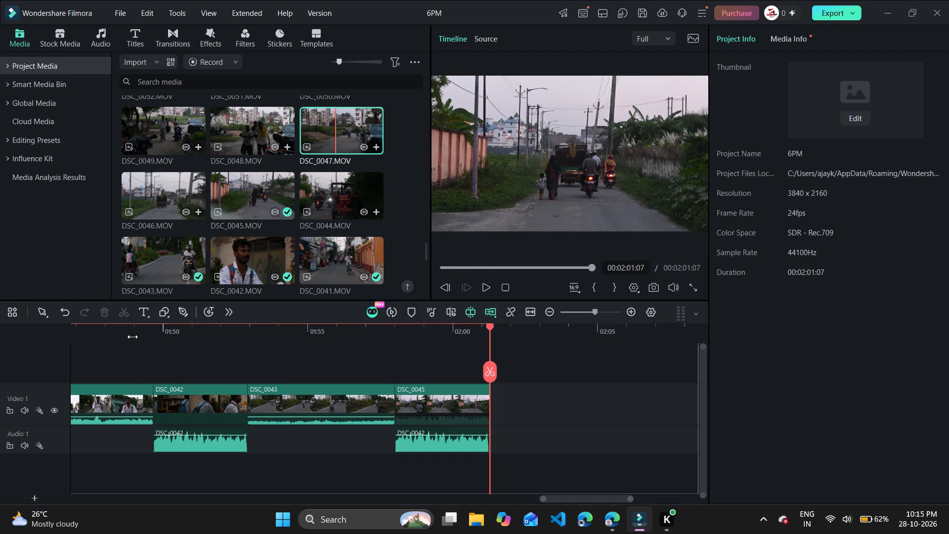
{"action": "left_click", "coordinate": [488, 289]}
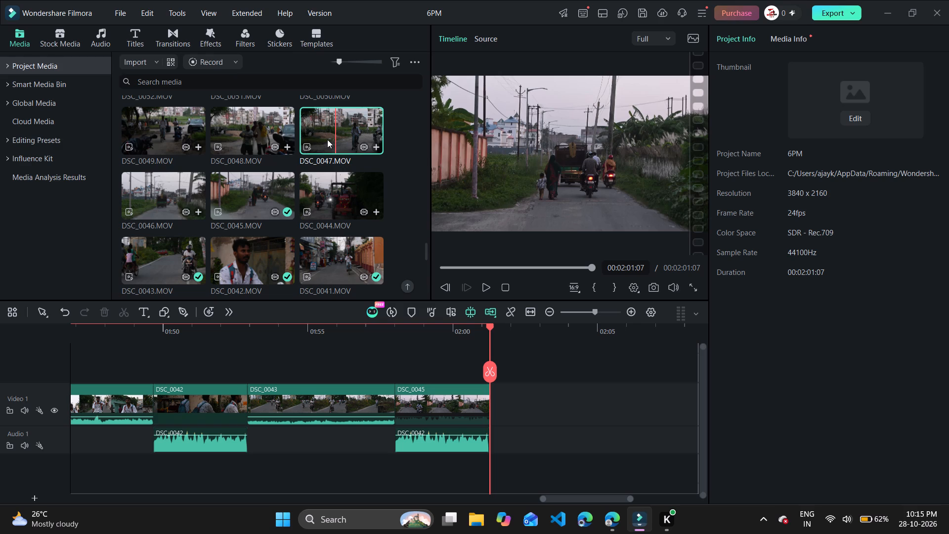
{"action": "left_click", "coordinate": [345, 140]}
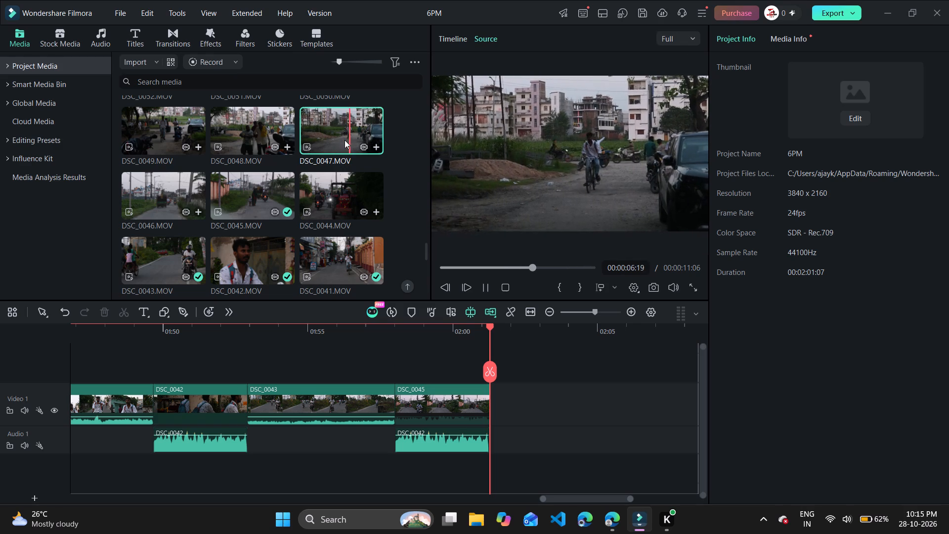
{"action": "left_click", "coordinate": [443, 288]}
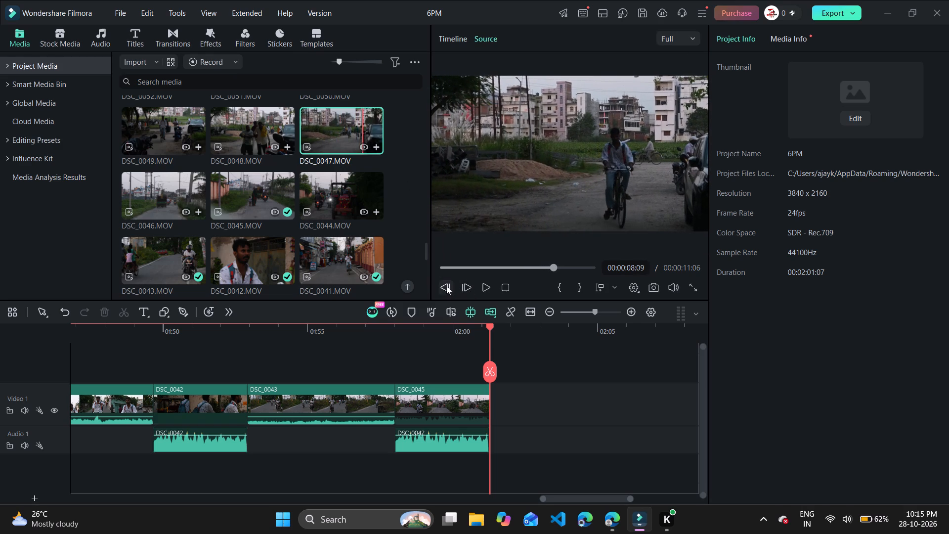
{"action": "left_click", "coordinate": [442, 267]}
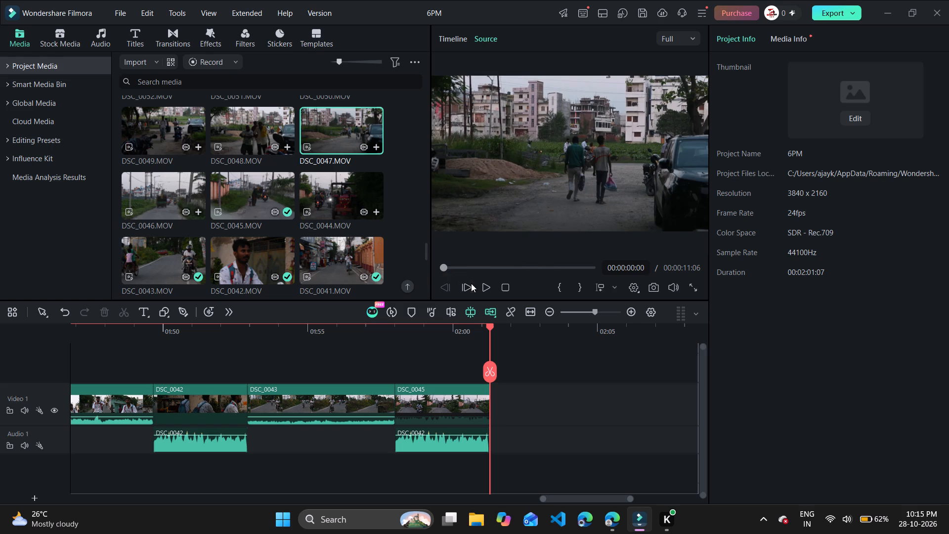
{"action": "left_click", "coordinate": [484, 285]}
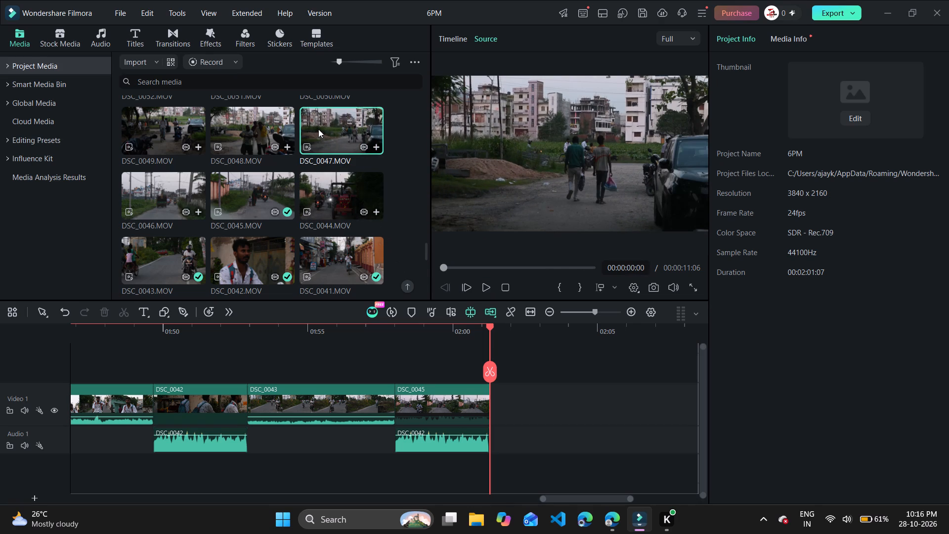
Add DSC_0047 to Video 1 directly after DSC_0045, starting at 00:02:01:07.
{"action": "left_click_drag", "start_coordinate": [318, 129], "coordinate": [527, 409]}
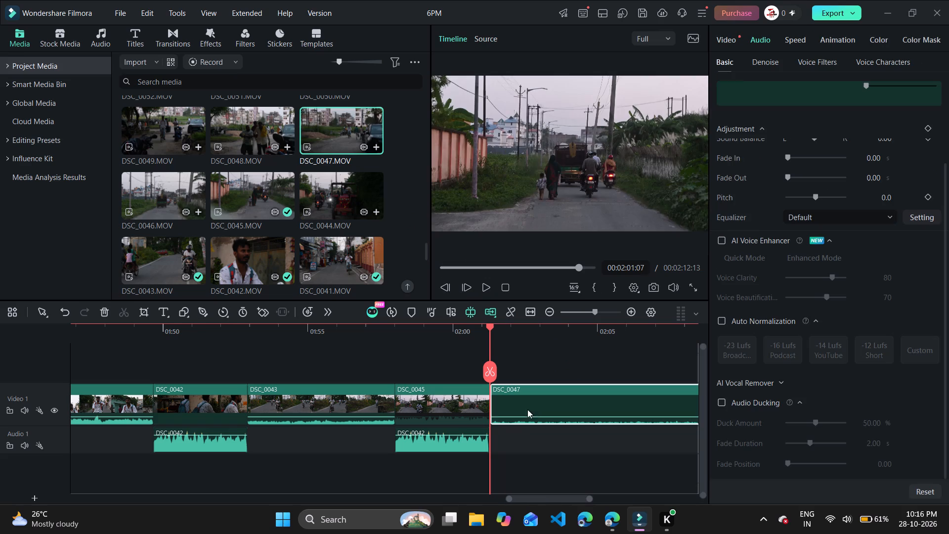
Preview the DSC_0048 source clip and compare it with DSC_0047 in the project media.
{"action": "left_click", "coordinate": [245, 128]}
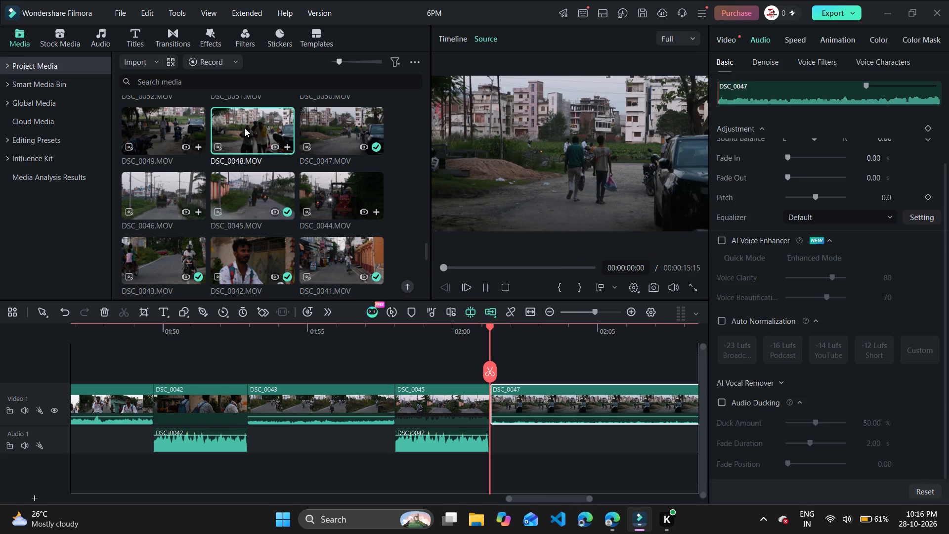
{"action": "left_click", "coordinate": [341, 117]}
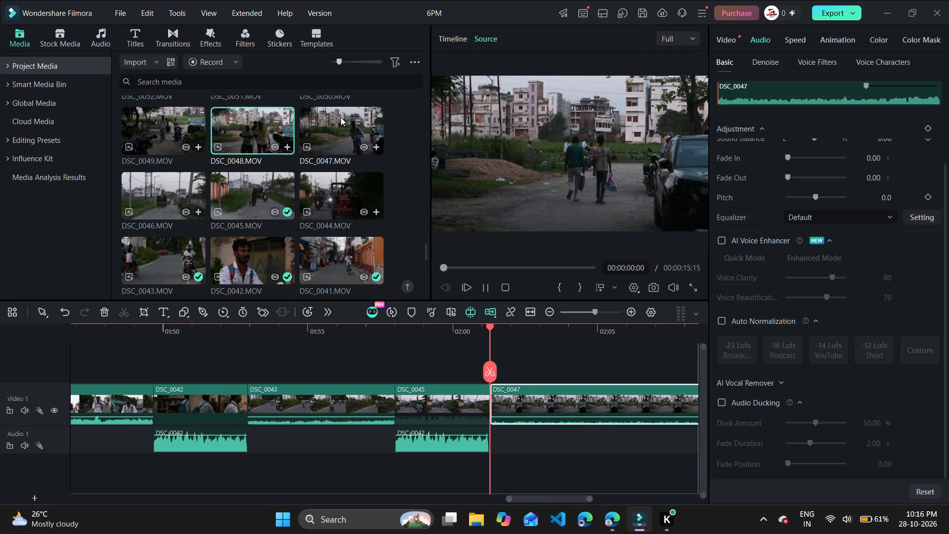